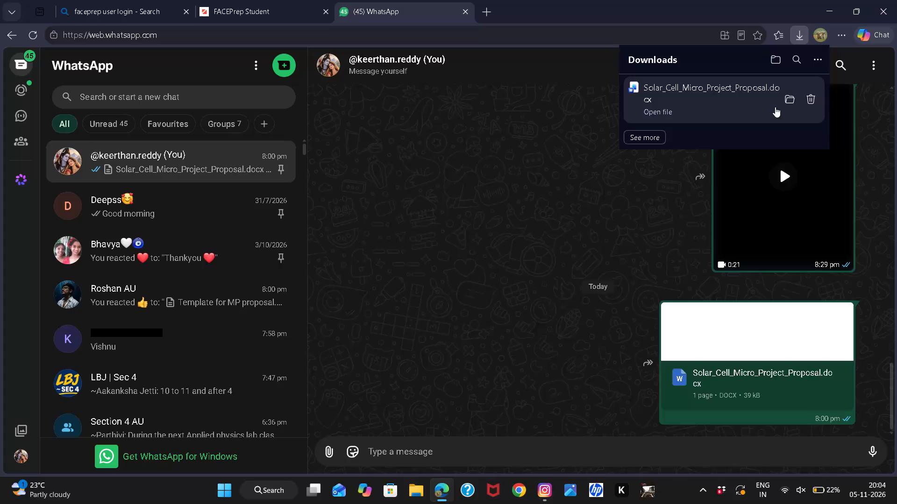
Locate the downloaded Solar_Cell_Micro_Project_Proposal document in its Downloads folder in File Explorer and open it.
click(791, 98)
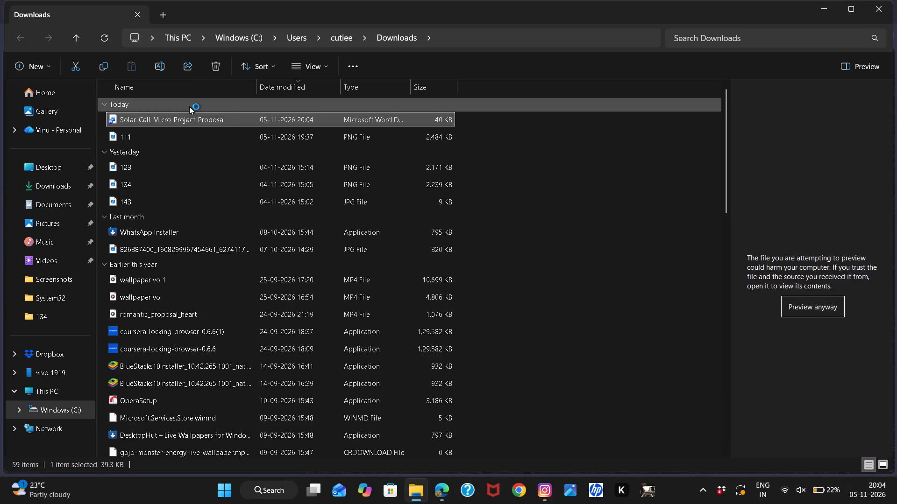
click(191, 121)
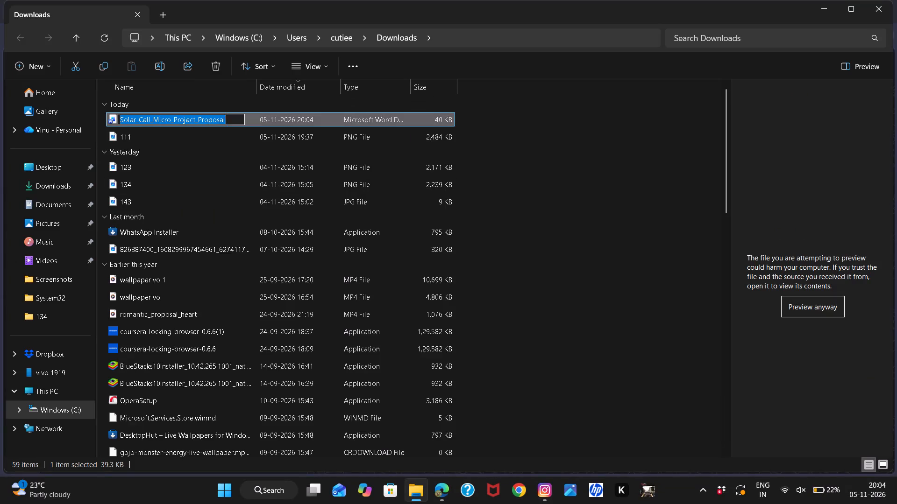
key(Return)
double_click(236, 116)
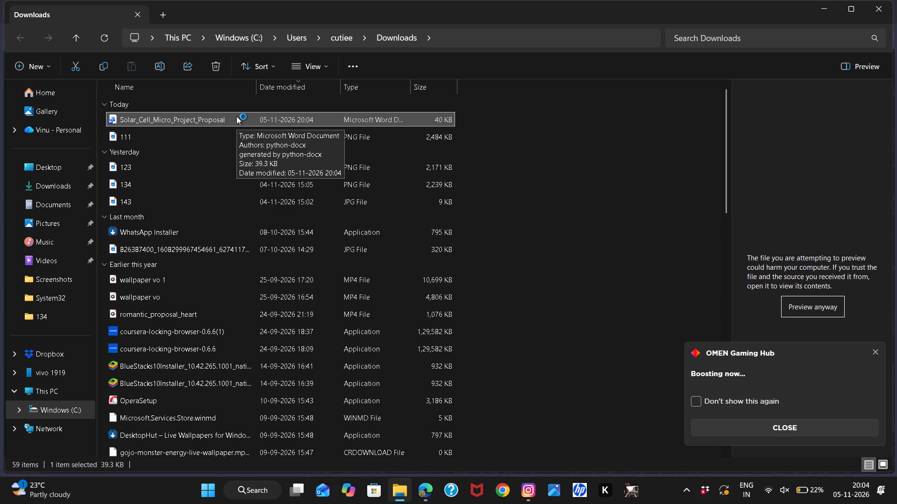
Dismiss the OMEN Gaming Hub notification and maximize the Solar_Cell_Micro_Project_Proposal document window in Word.
click(876, 358)
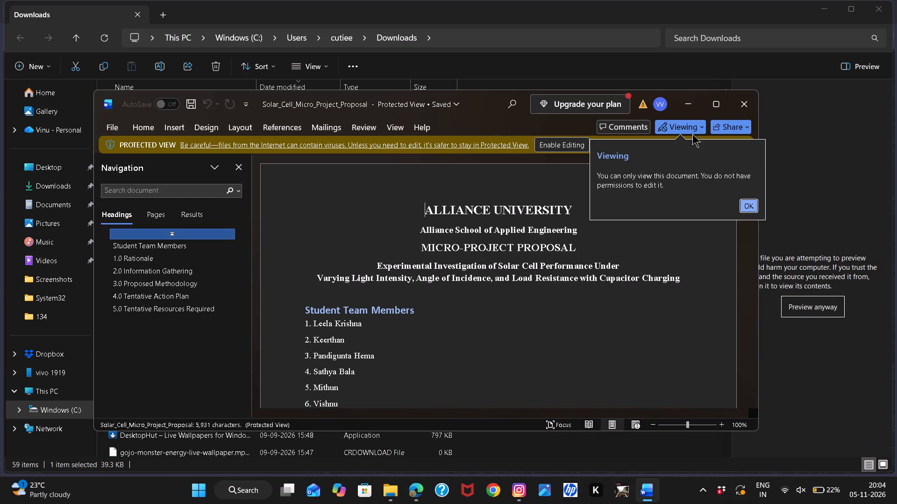
click(712, 102)
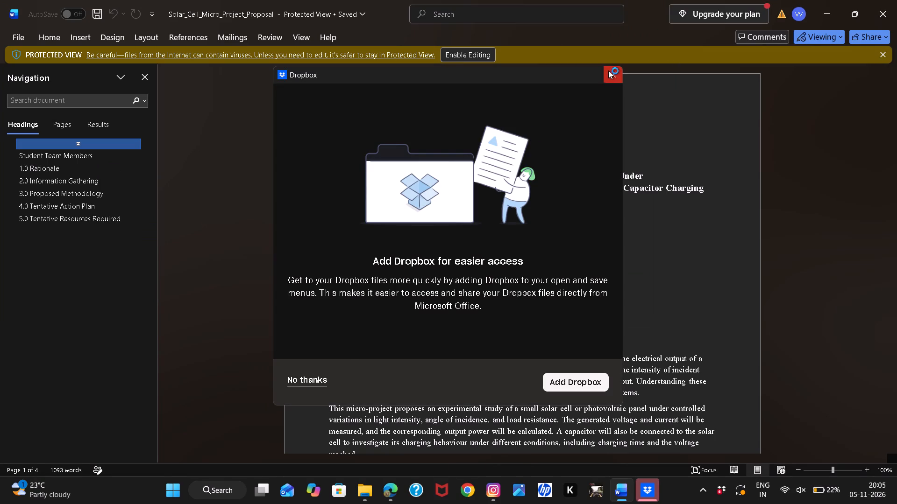
Dismiss the Add Dropbox offer without adding it, and minimize the Solar_Cell_Micro_Project_Proposal document window to reveal the Downloads folder.
click(609, 71)
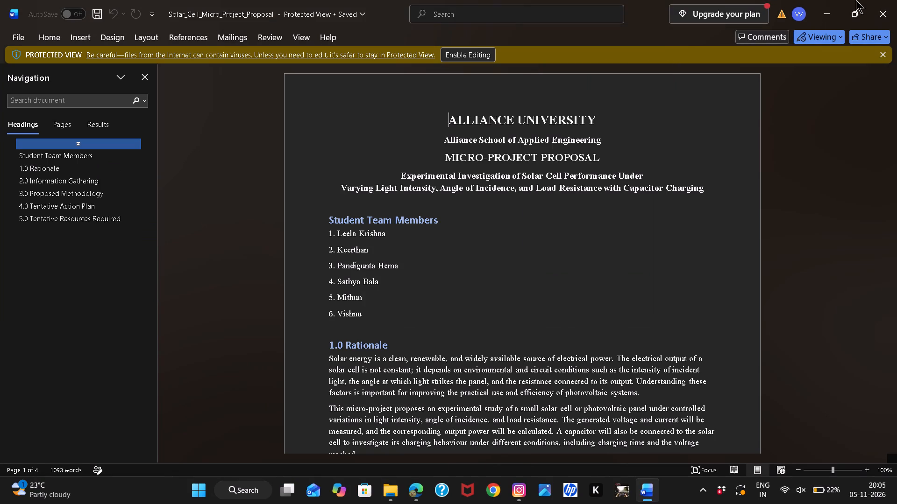
click(823, 21)
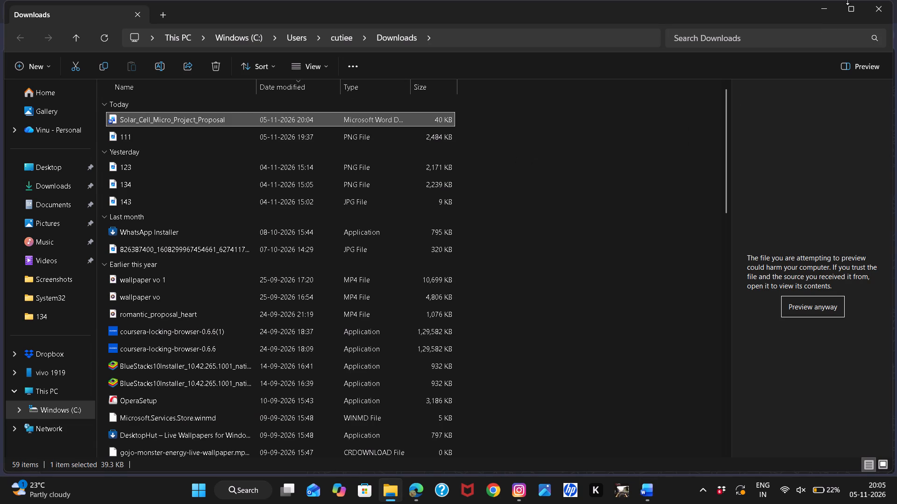
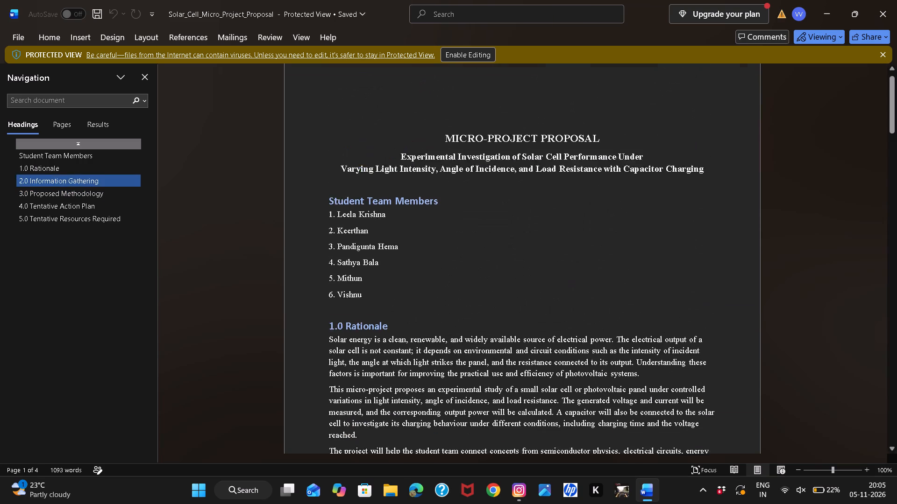
Place the cursor in the ALLIANCE UNIVERSITY title at the top of page 1 and bring up its available text options.
scroll(393, 257, up, 1)
click(484, 121)
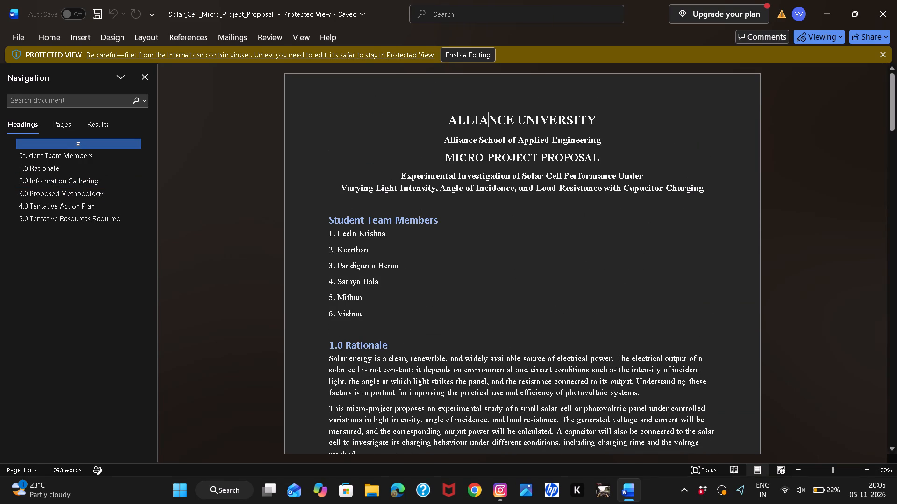
right_click(558, 121)
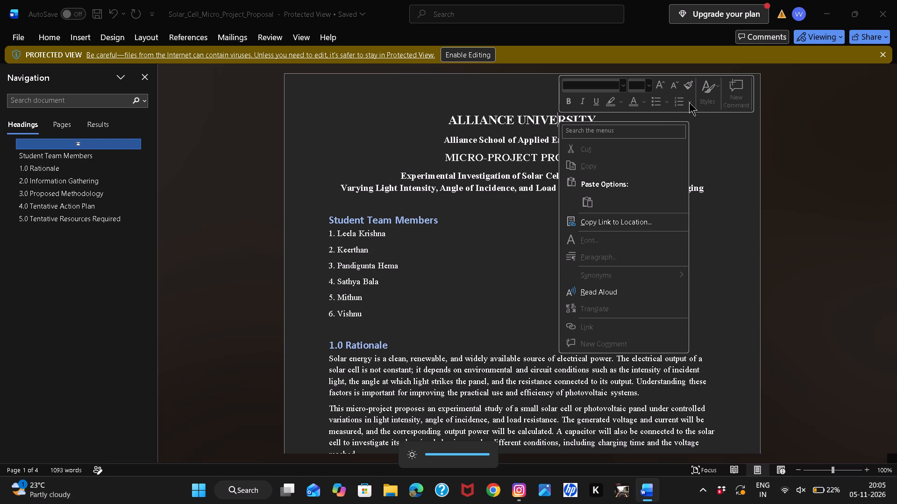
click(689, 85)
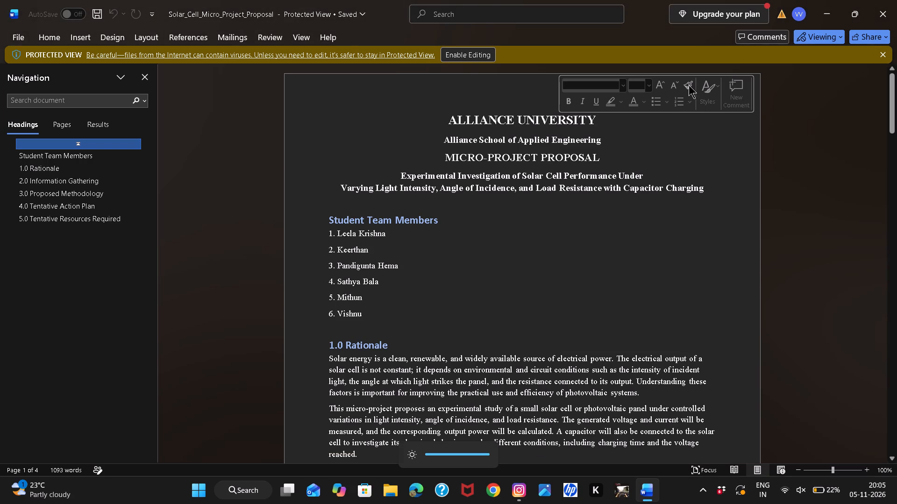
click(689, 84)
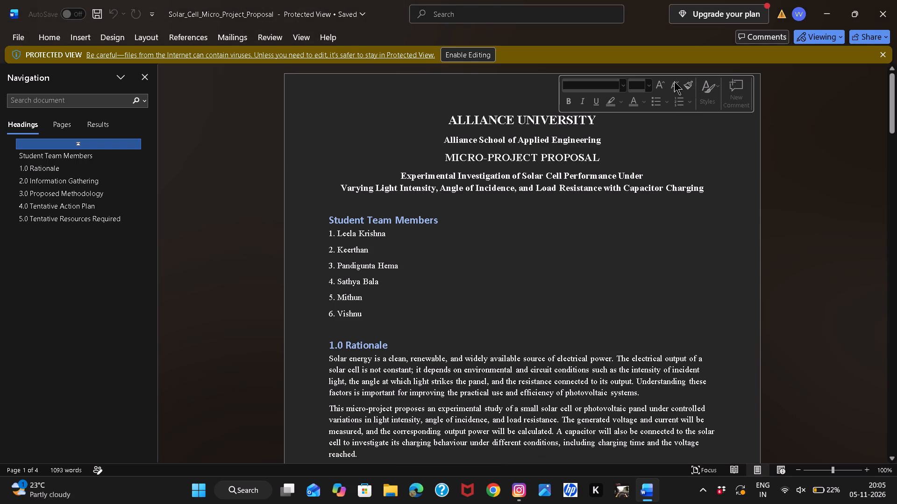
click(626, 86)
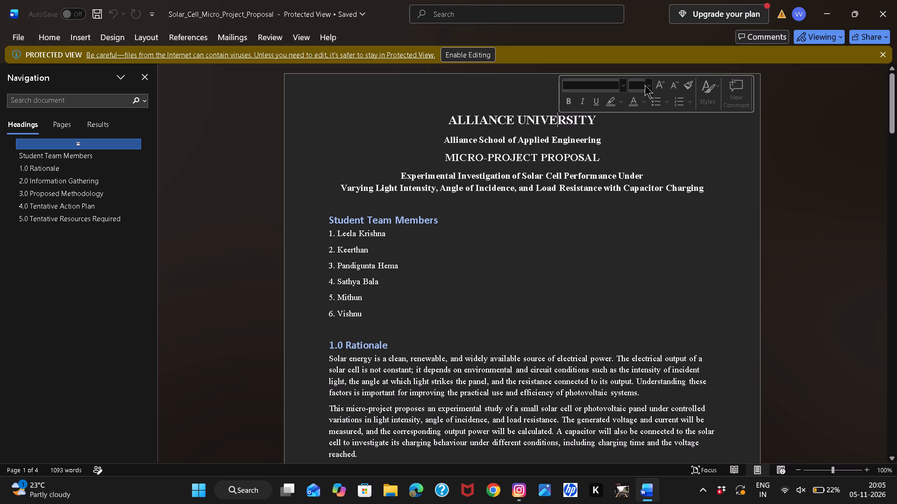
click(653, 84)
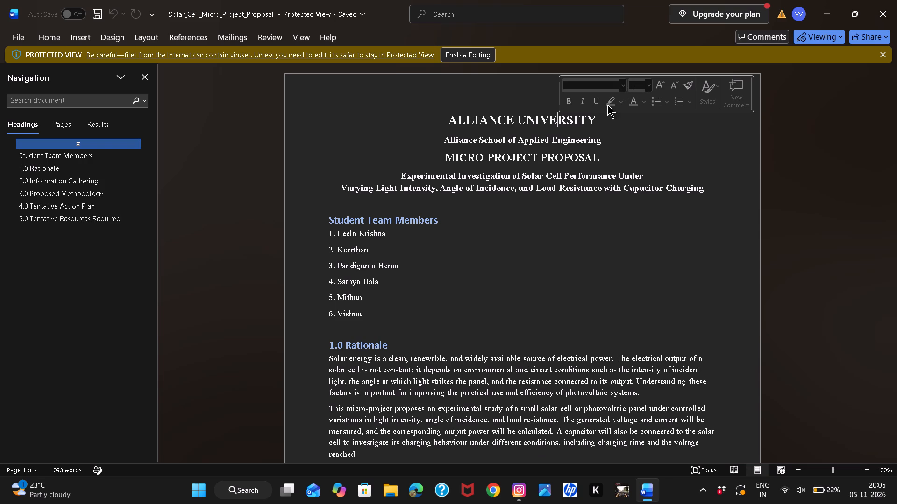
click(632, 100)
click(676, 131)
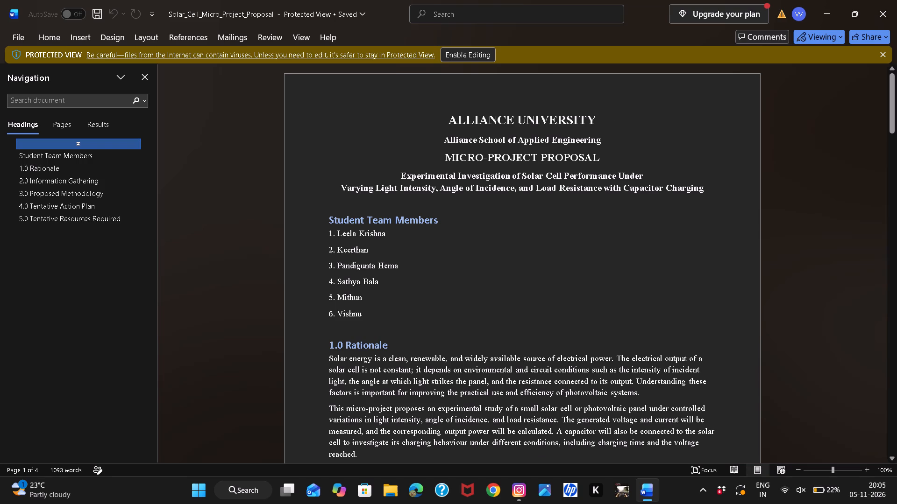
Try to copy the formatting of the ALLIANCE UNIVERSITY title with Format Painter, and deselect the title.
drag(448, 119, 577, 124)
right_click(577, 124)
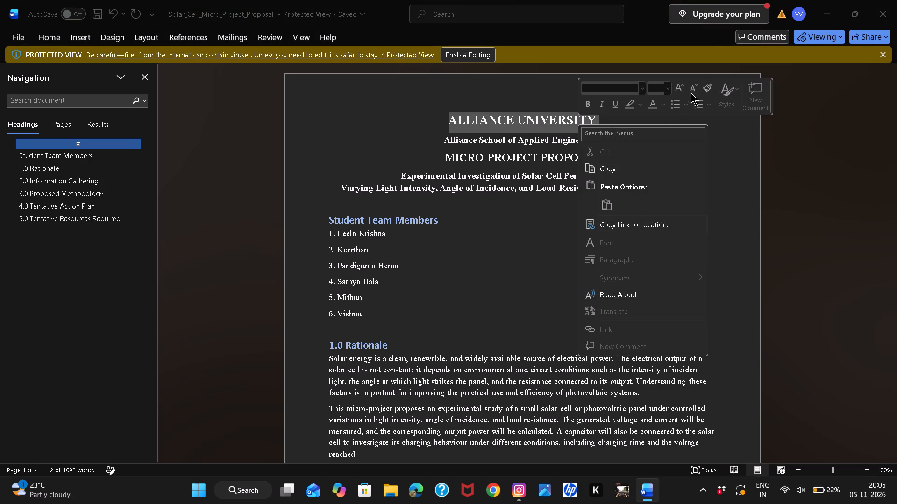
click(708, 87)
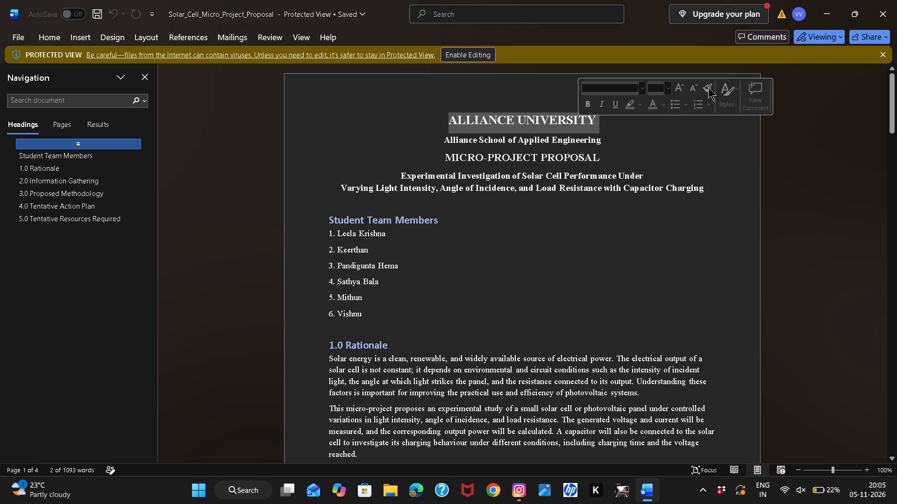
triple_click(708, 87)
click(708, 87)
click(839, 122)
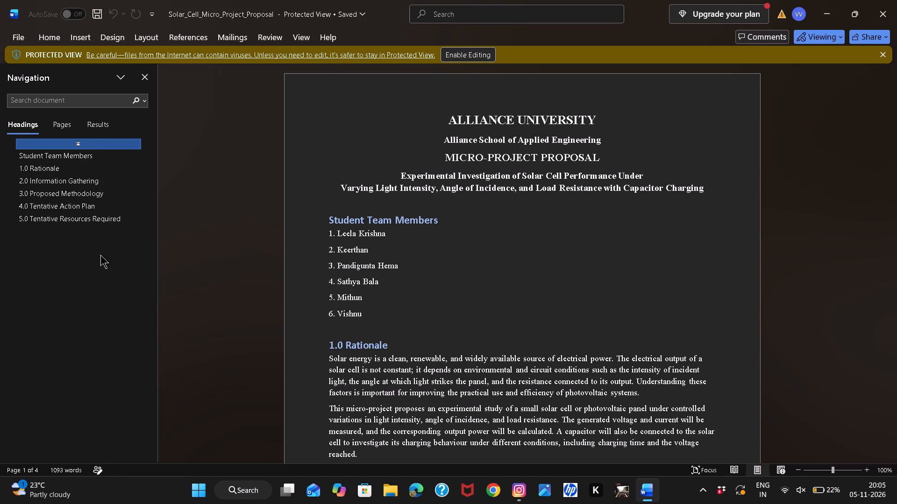
Look through the proposal's pages down to the table under 5.0 Tentative Resources Required and its closing note.
scroll(352, 273, down, 13)
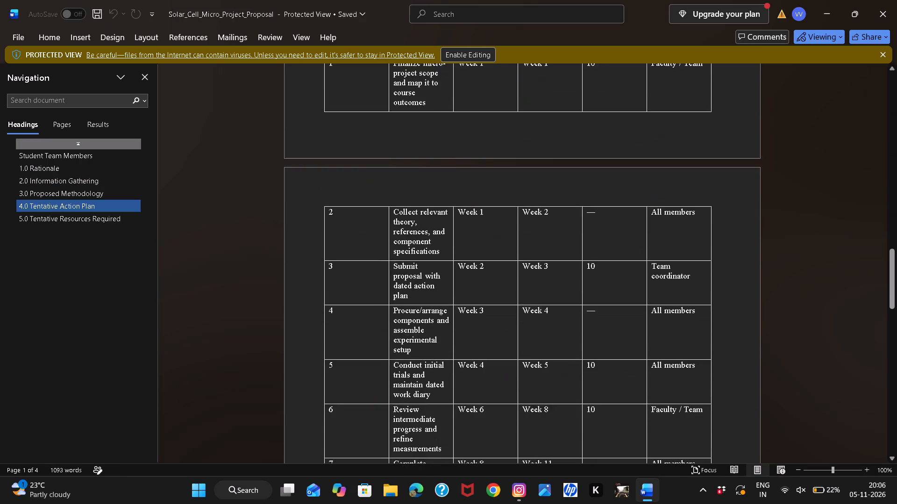
scroll(352, 273, down, 7)
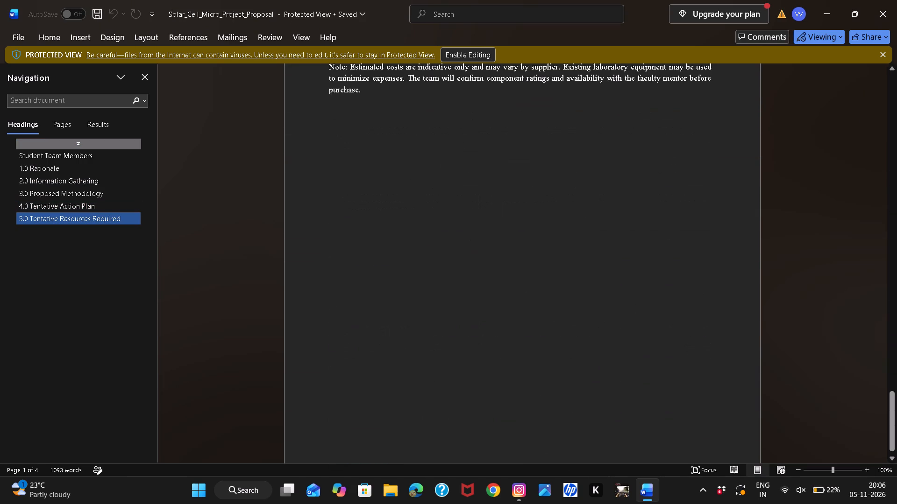
scroll(352, 273, up, 3)
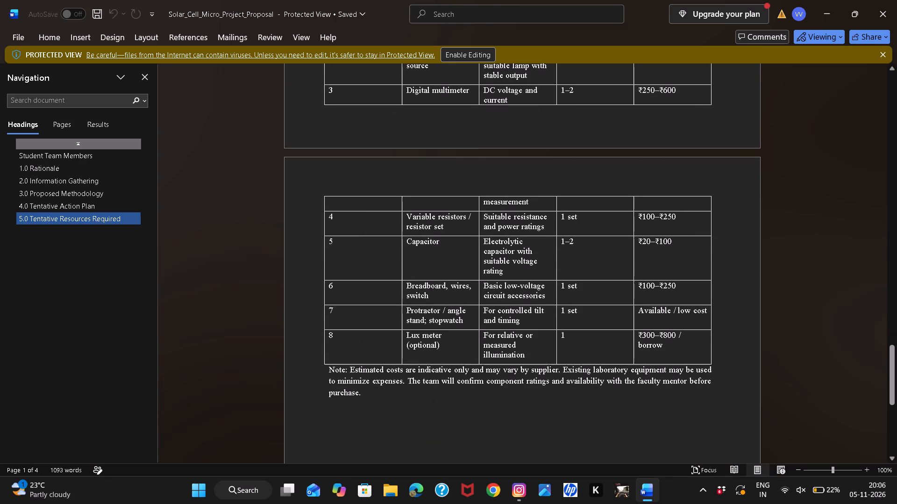
scroll(352, 273, up, 1)
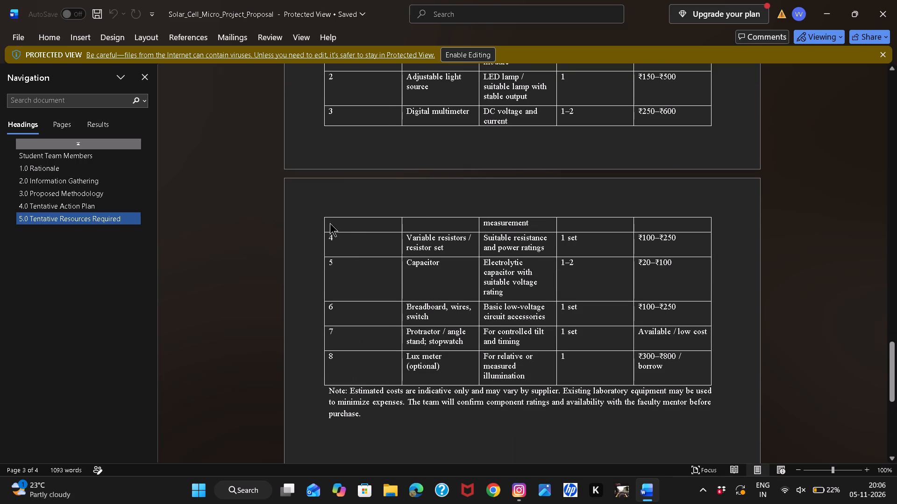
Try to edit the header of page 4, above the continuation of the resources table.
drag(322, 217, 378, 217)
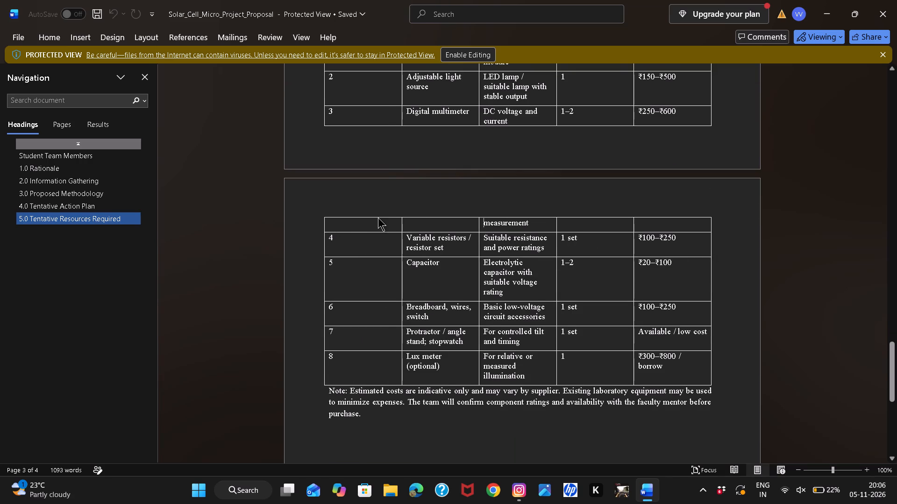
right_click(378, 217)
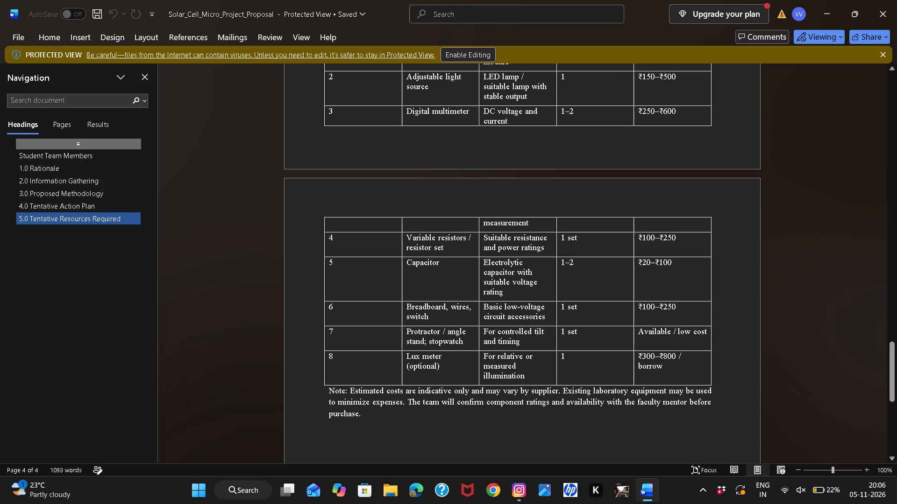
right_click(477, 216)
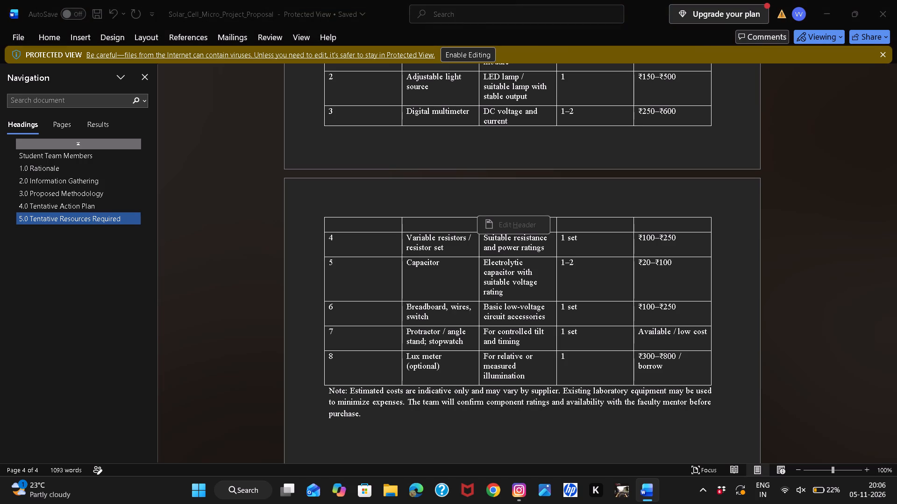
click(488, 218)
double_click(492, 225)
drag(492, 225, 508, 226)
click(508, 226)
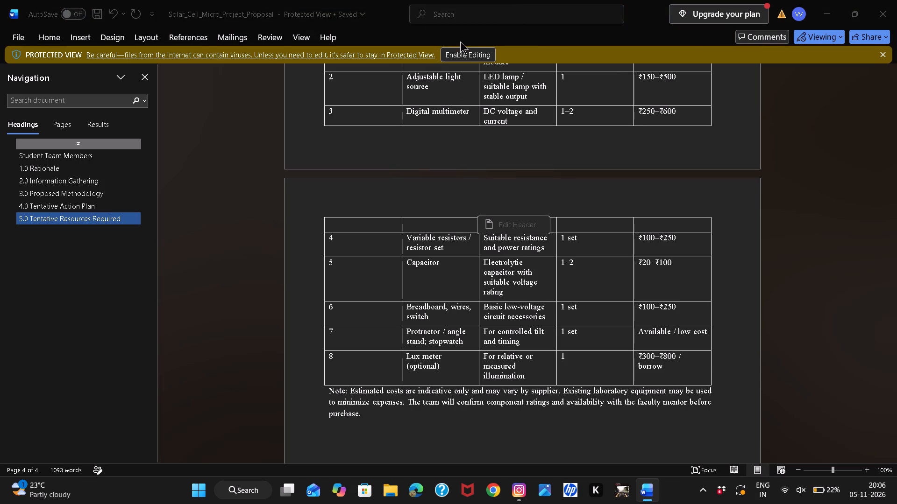
Enable editing for the protected Solar_Cell_Micro_Project_Proposal document.
click(464, 49)
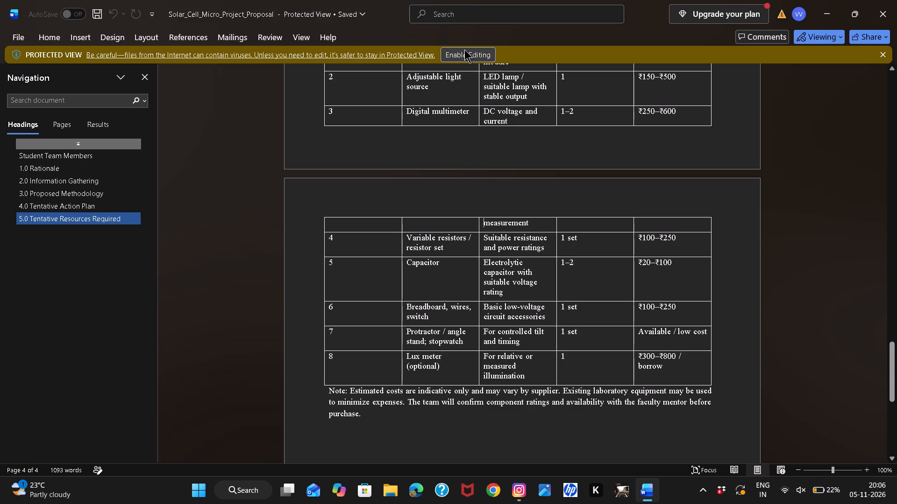
click(460, 56)
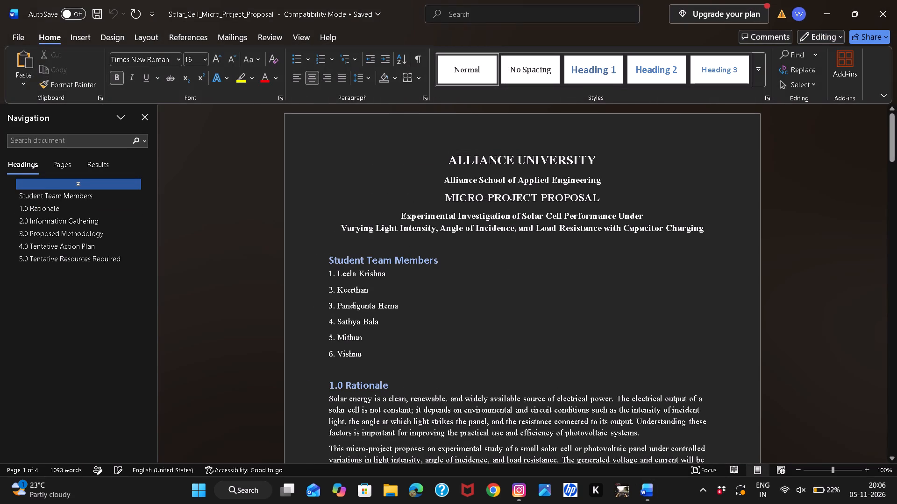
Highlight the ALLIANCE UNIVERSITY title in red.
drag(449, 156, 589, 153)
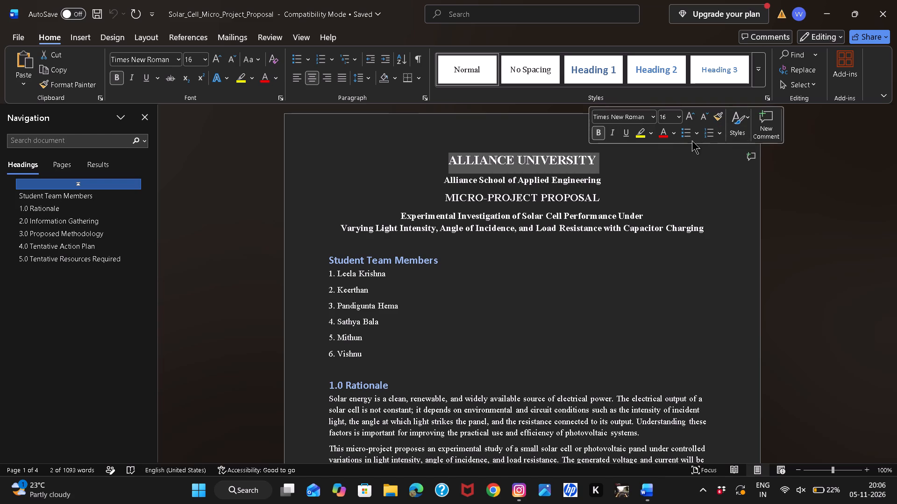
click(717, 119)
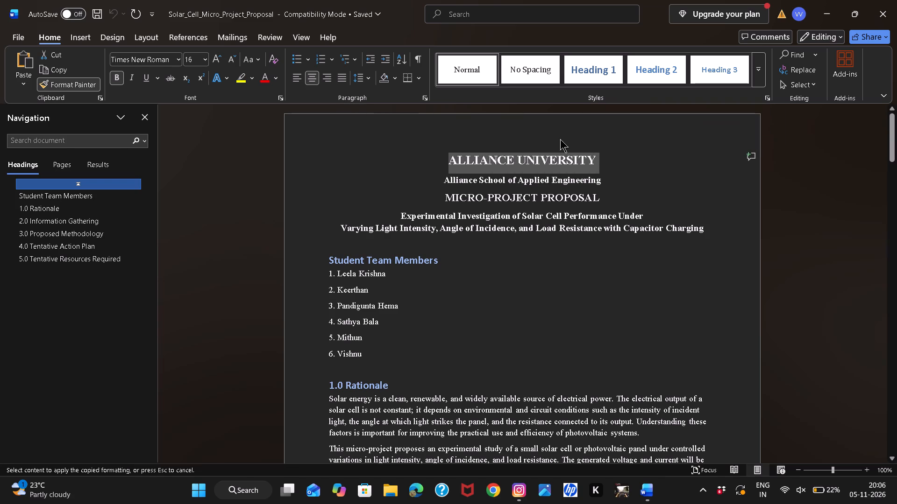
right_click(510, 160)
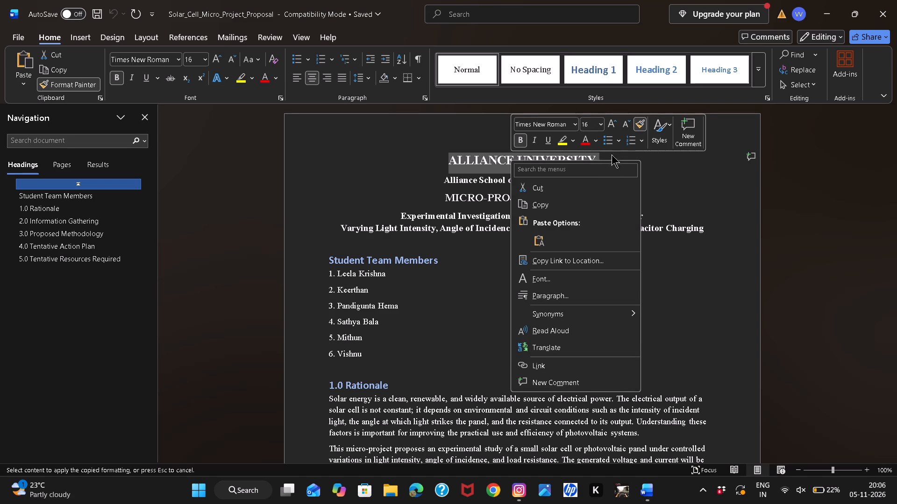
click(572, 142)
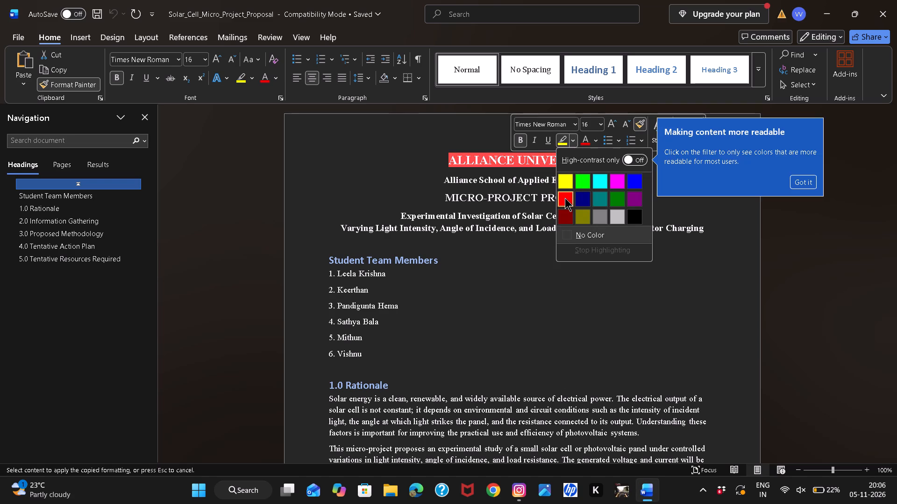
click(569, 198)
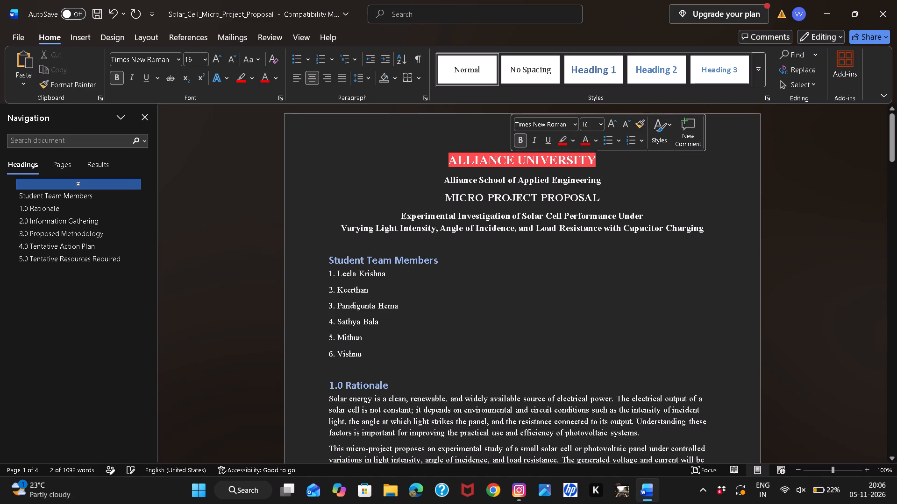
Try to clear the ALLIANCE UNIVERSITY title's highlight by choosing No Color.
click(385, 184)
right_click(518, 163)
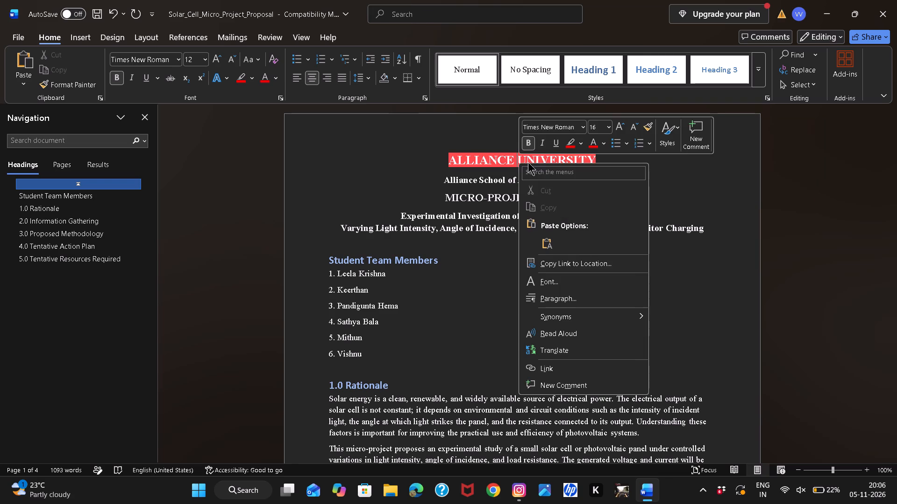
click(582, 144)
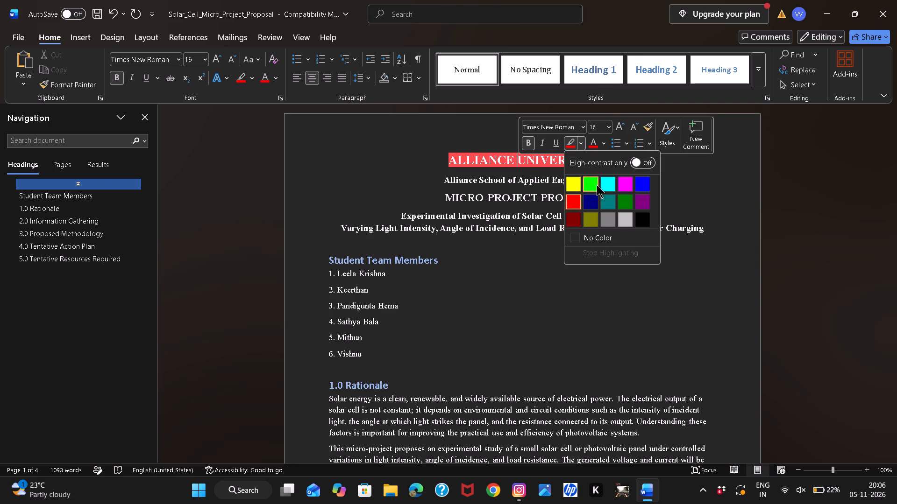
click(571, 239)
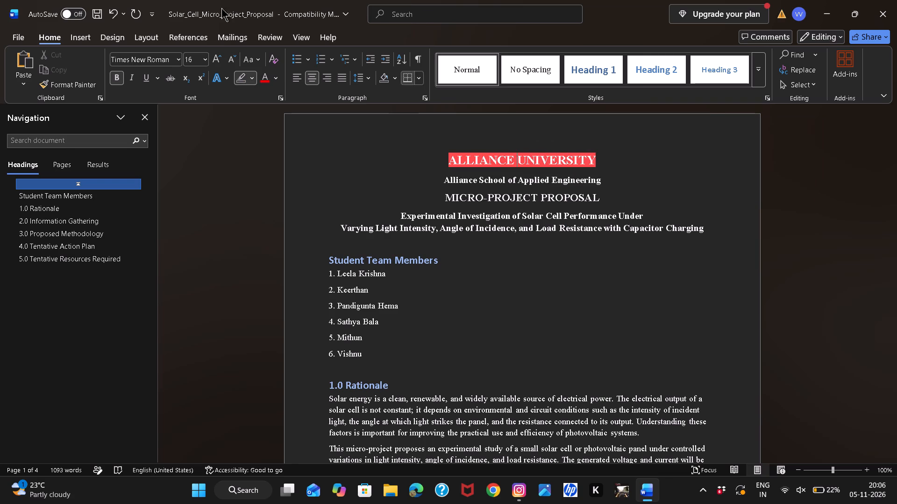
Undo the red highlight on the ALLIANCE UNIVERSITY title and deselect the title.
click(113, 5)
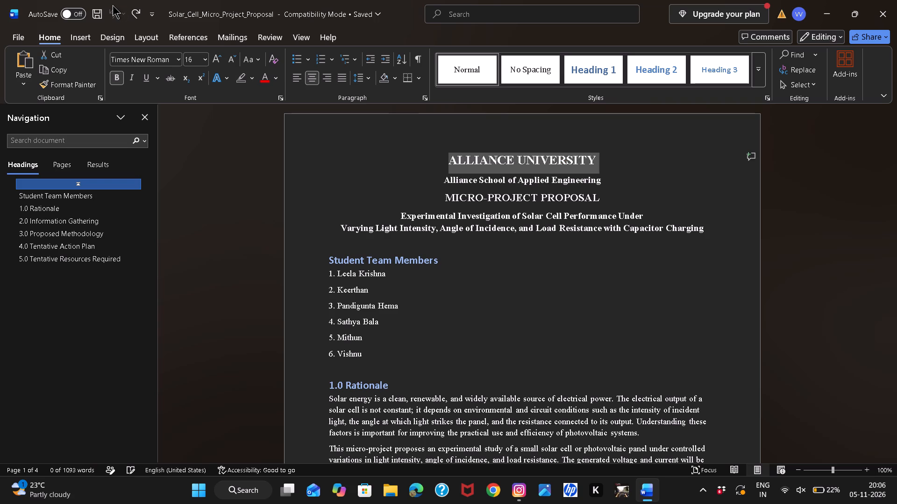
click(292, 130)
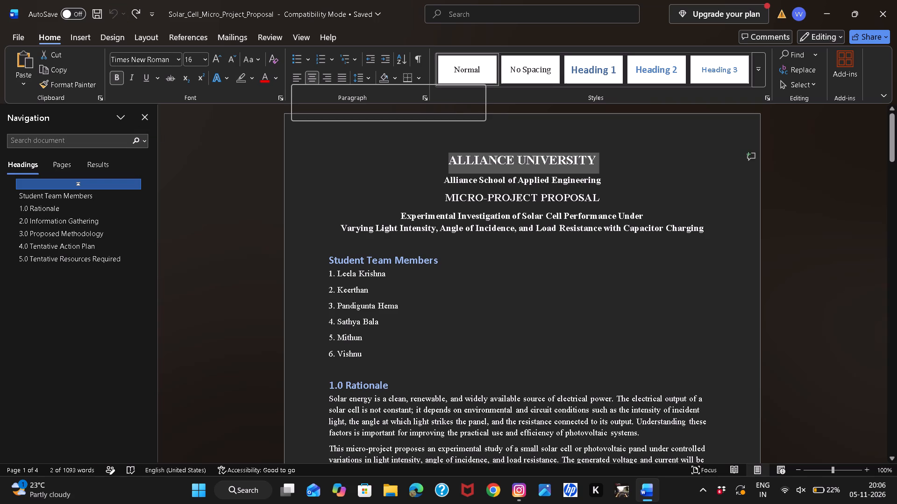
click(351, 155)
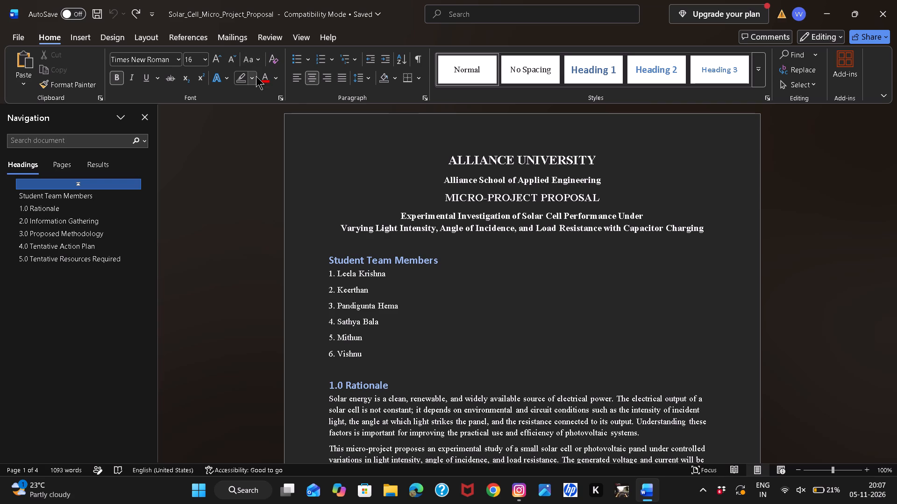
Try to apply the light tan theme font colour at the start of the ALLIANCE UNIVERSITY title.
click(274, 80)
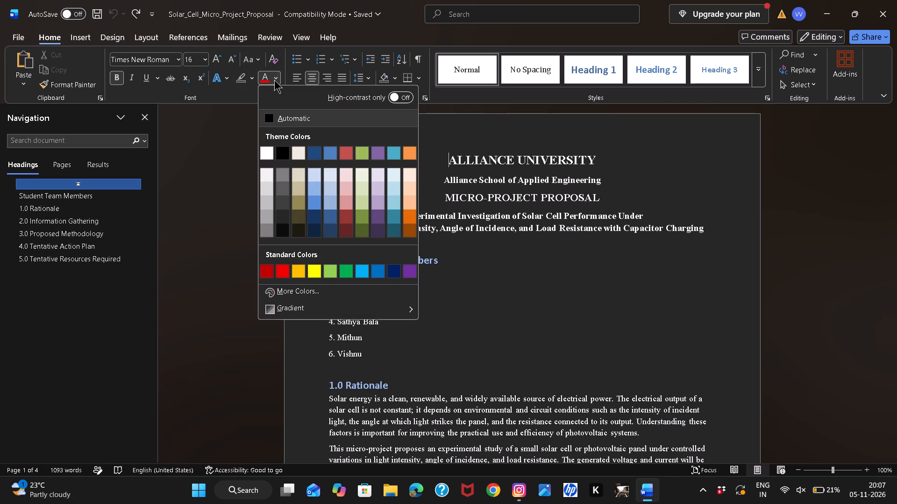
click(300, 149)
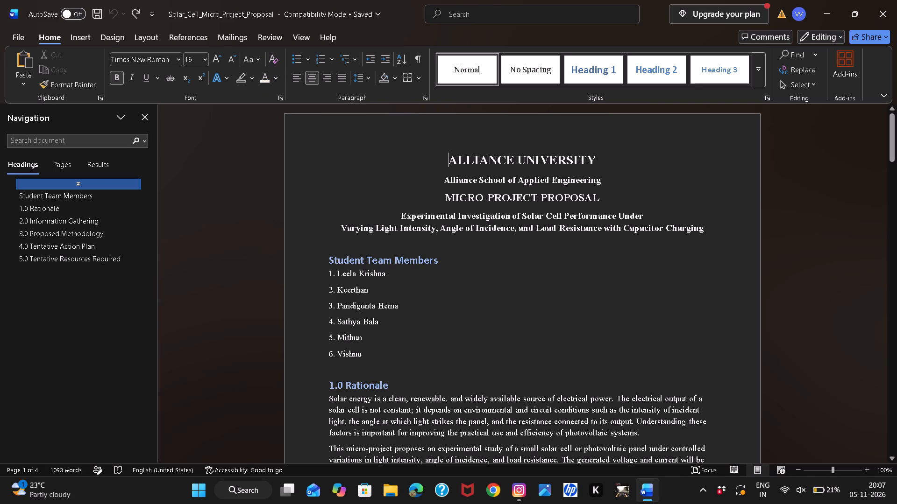
Apply a custom dark red font colour, about #B00000, to the ALLIANCE UNIVERSITY title.
drag(443, 167, 596, 156)
right_click(596, 156)
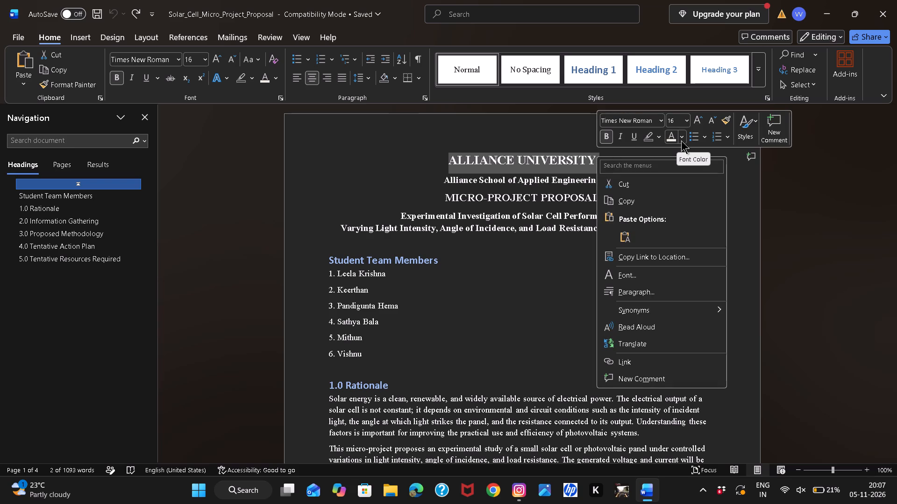
click(681, 140)
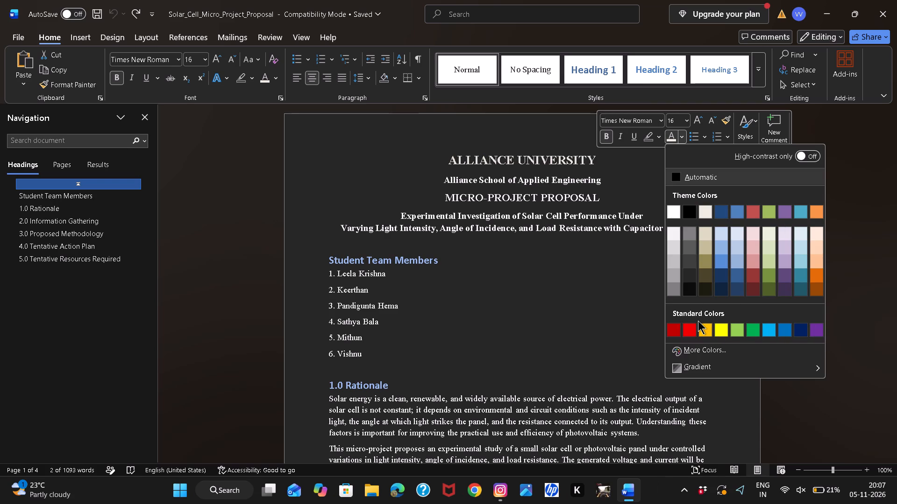
click(706, 350)
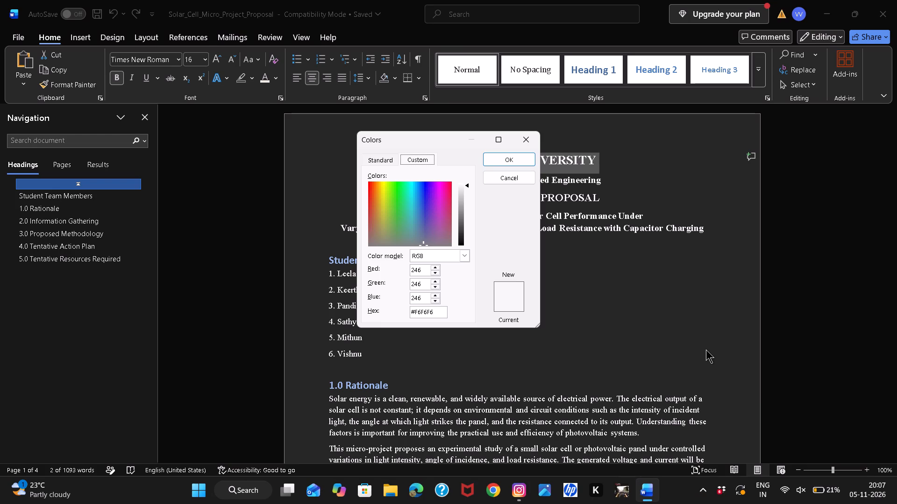
drag(418, 209, 386, 180)
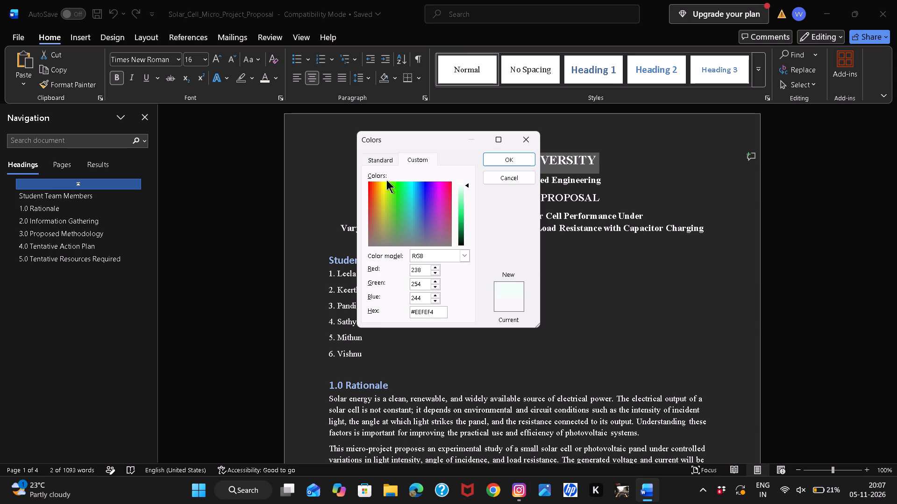
drag(386, 180, 352, 150)
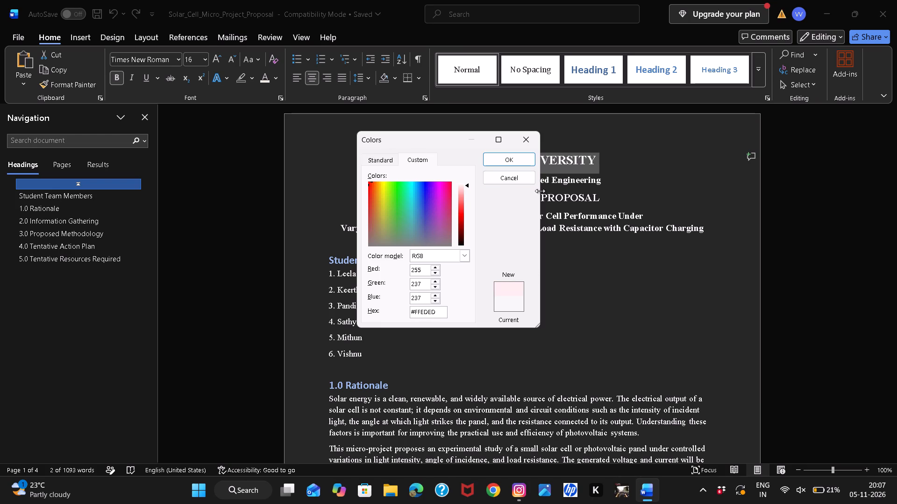
drag(467, 186, 468, 220)
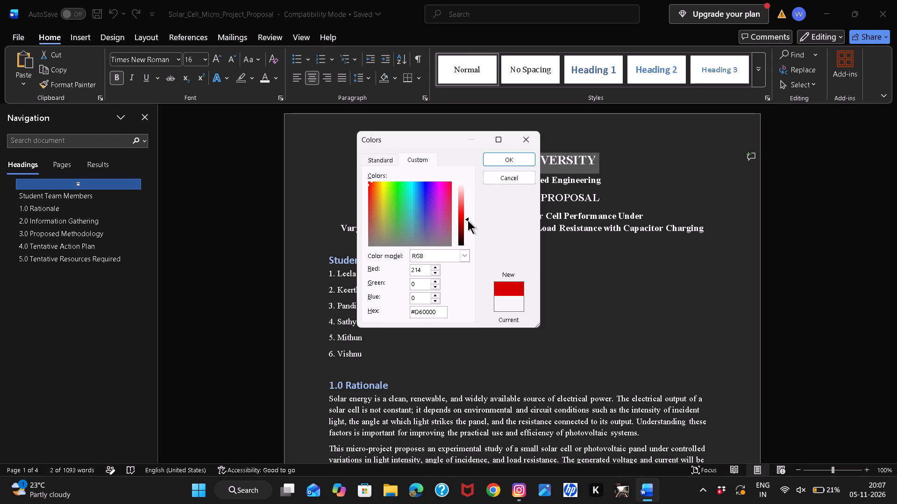
drag(468, 220, 485, 231)
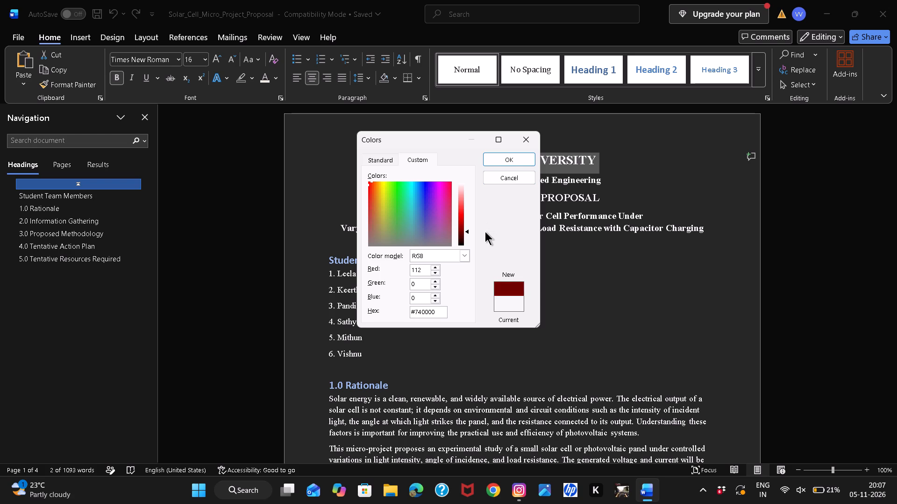
drag(485, 231, 479, 224)
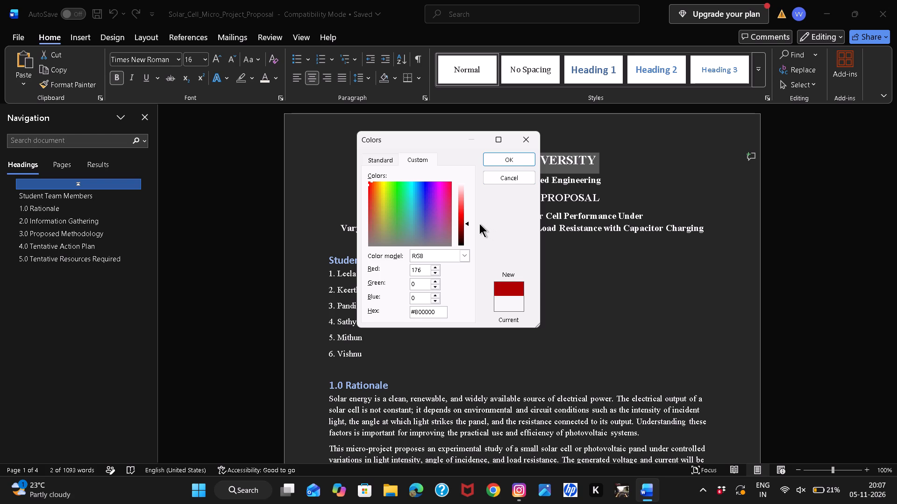
drag(479, 224, 481, 224)
click(506, 158)
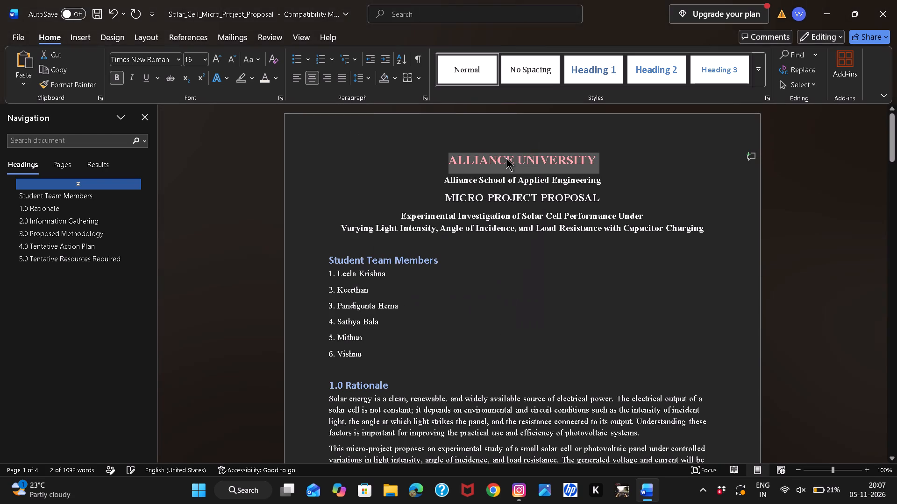
Reapply the recently used dark red font colour to the ALLIANCE UNIVERSITY title.
right_click(506, 158)
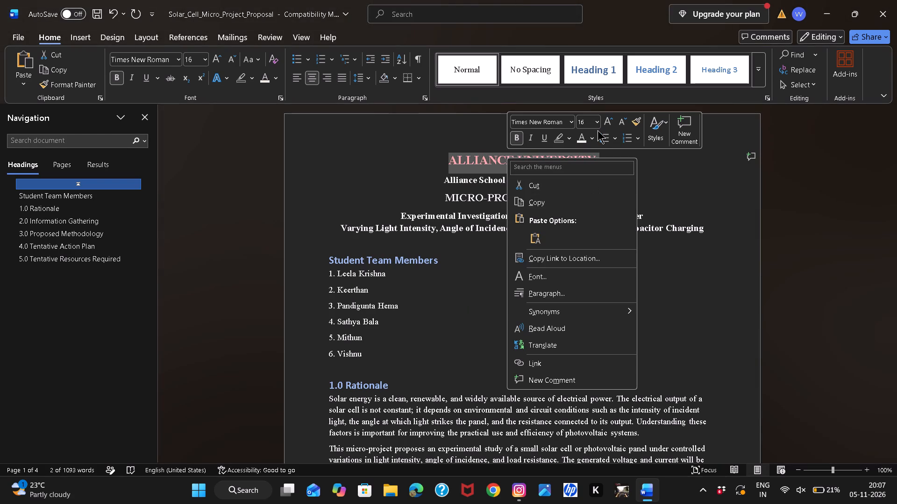
click(595, 136)
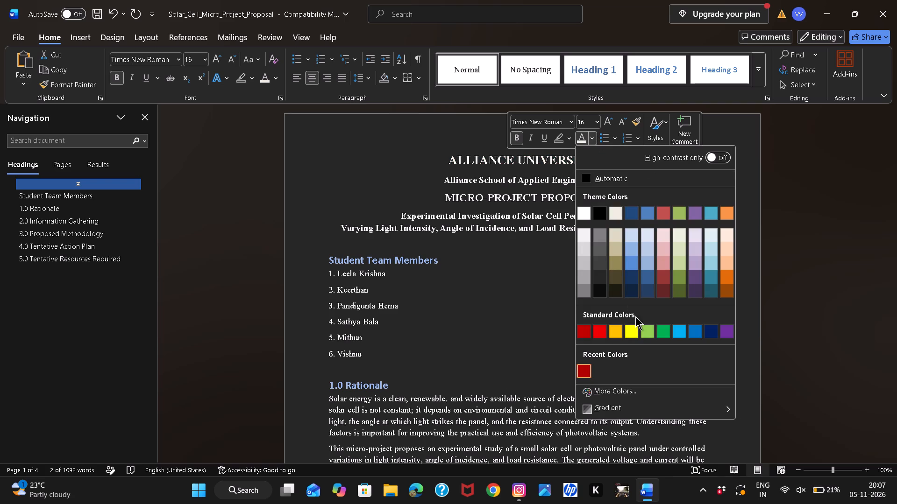
click(585, 371)
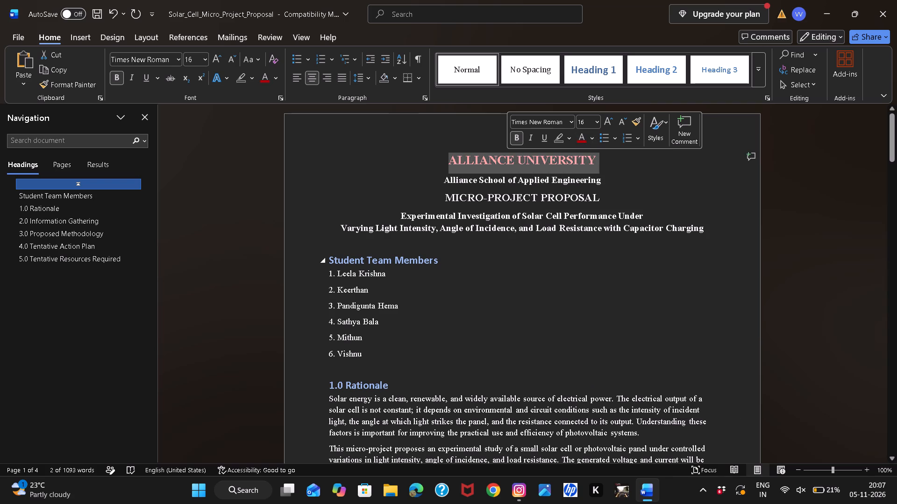
Deselect the ALLIANCE UNIVERSITY title.
click(696, 272)
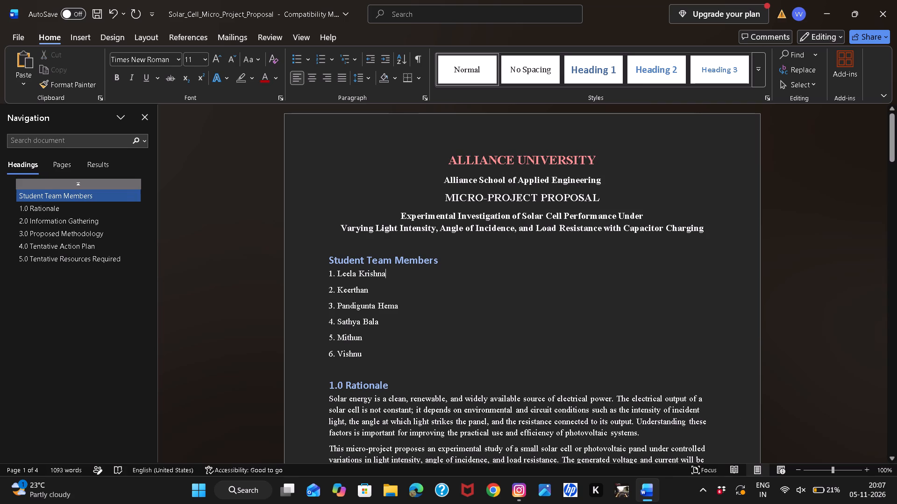
Turn off Energy saver and Night light in the Windows quick settings.
click(832, 502)
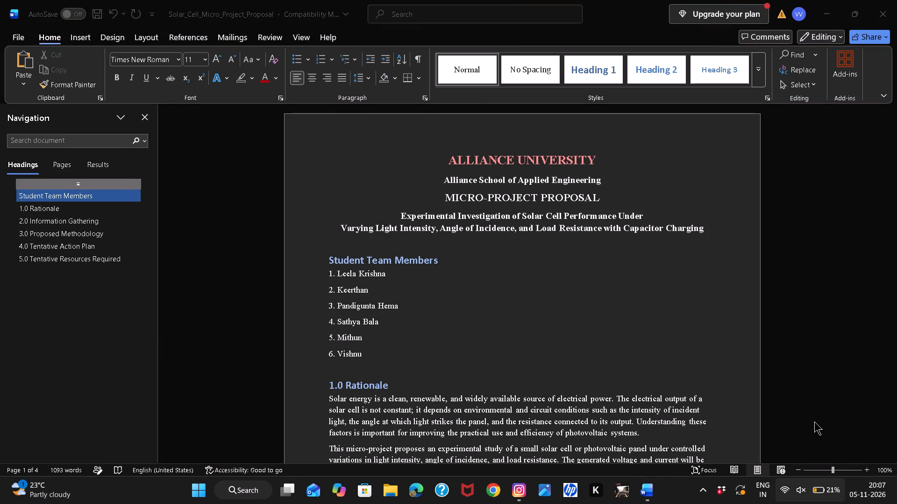
click(776, 328)
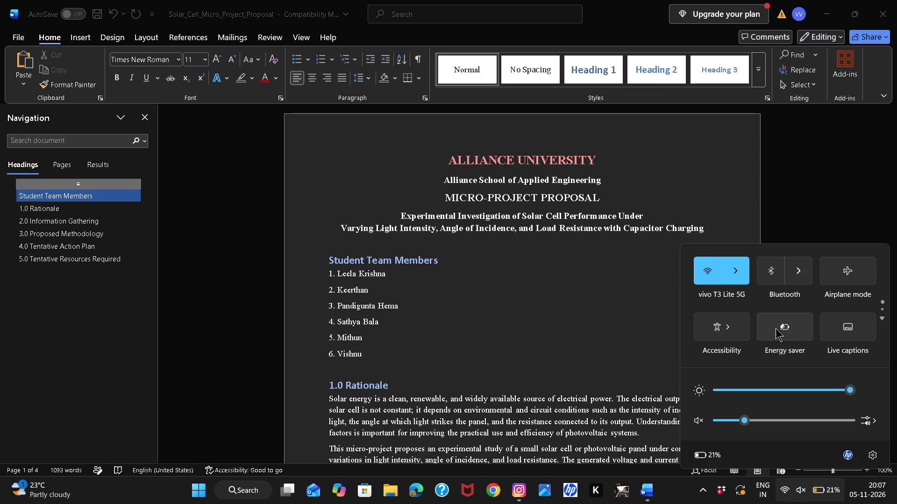
scroll(776, 328, down, 2)
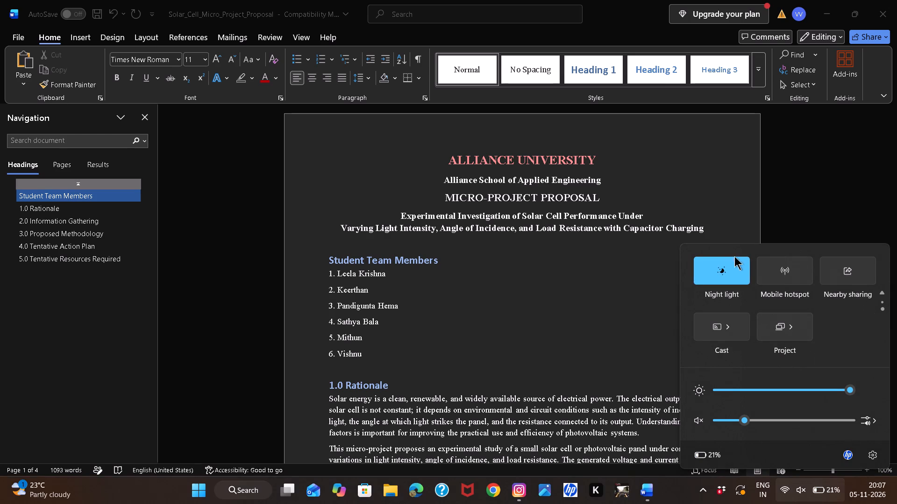
click(738, 263)
Turn Energy saver back on in the quick settings and return to the Word document.
scroll(738, 263, up, 1)
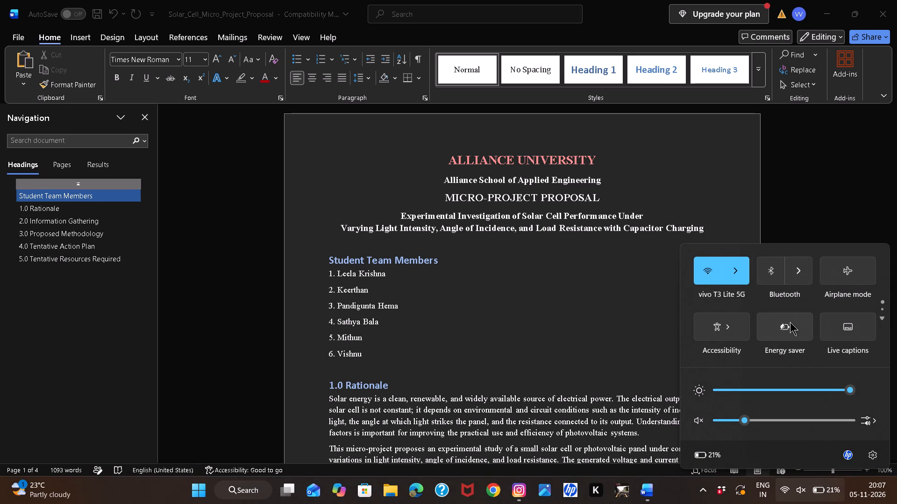
click(790, 322)
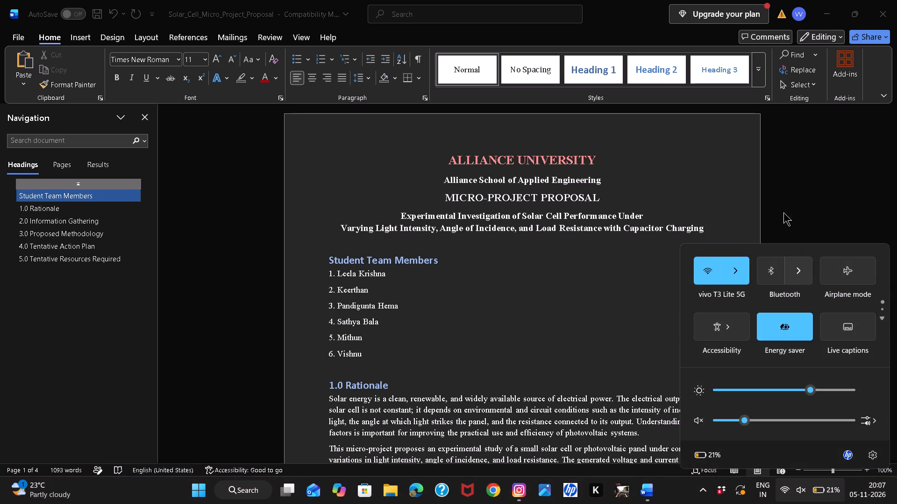
click(780, 185)
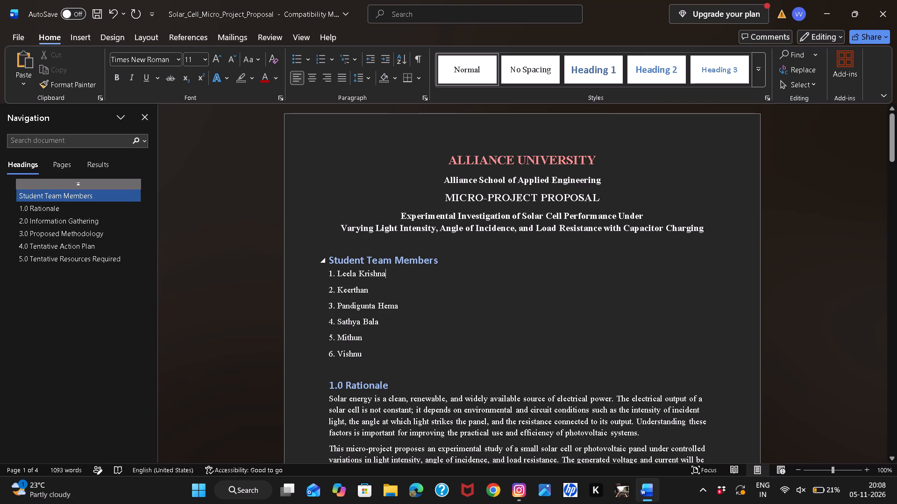
Select the Student Team Members heading and open the Numbering Library for it.
click(326, 261)
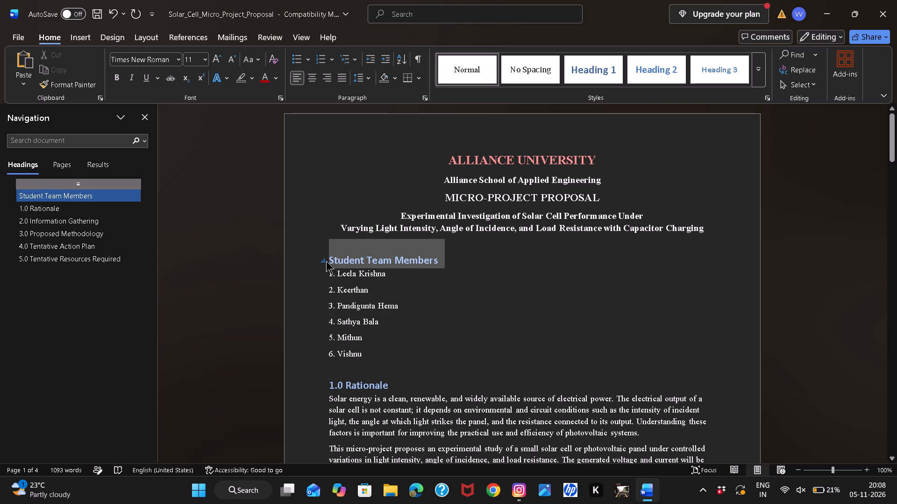
click(326, 261)
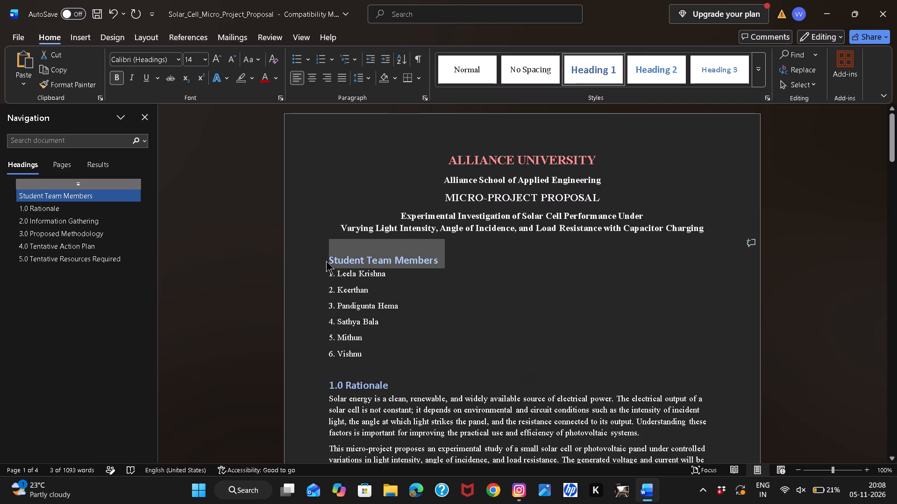
click(326, 273)
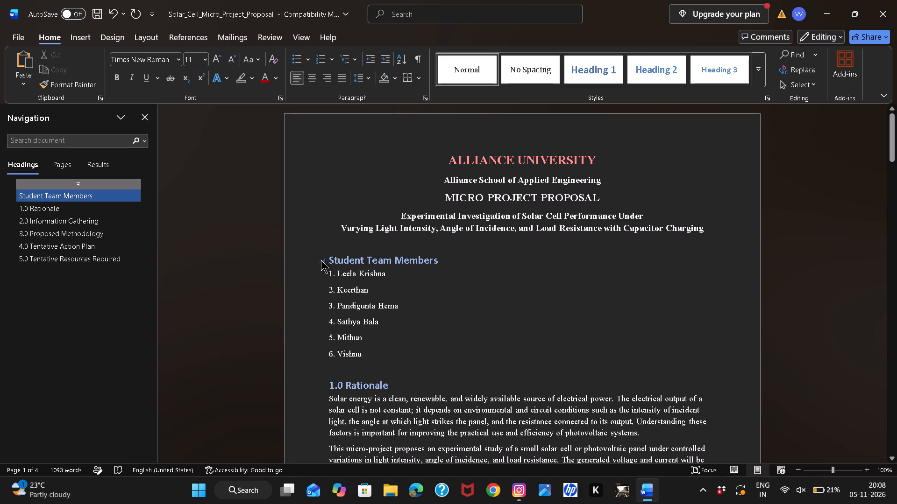
click(316, 260)
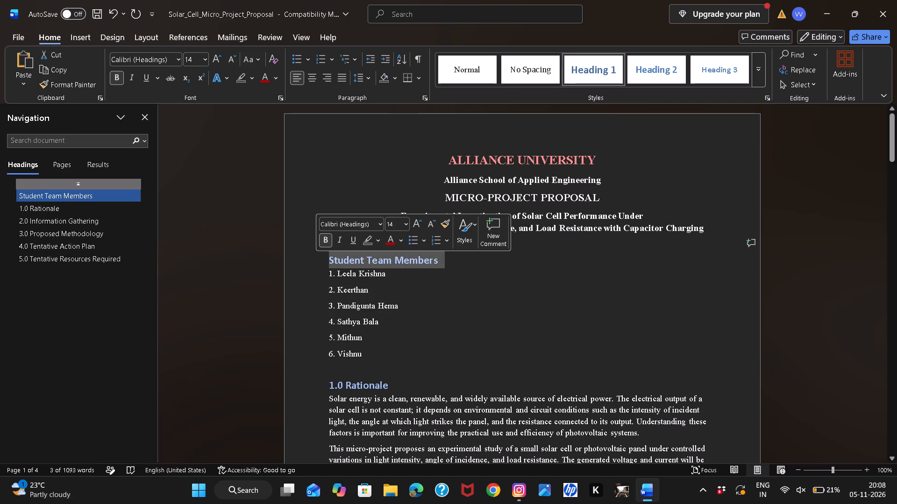
click(448, 238)
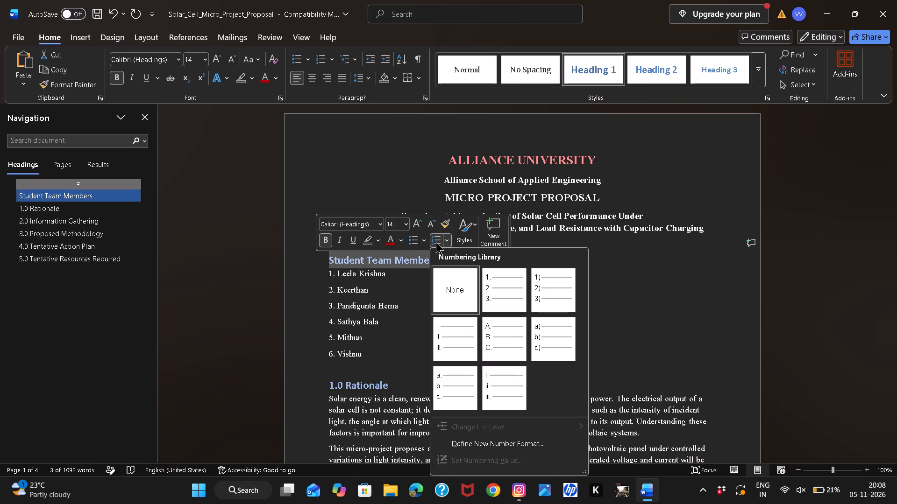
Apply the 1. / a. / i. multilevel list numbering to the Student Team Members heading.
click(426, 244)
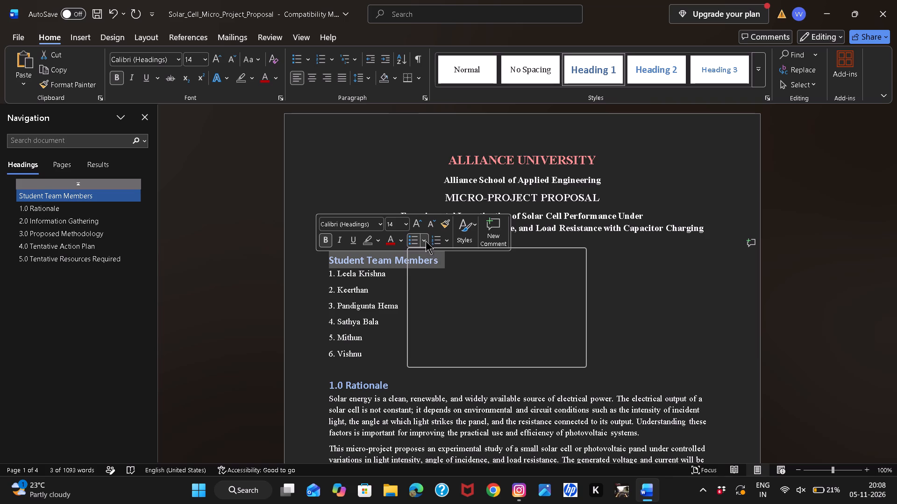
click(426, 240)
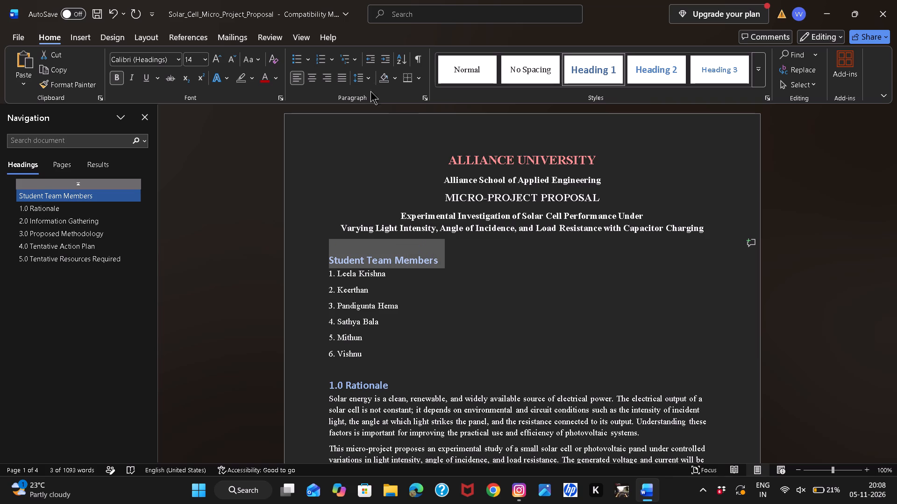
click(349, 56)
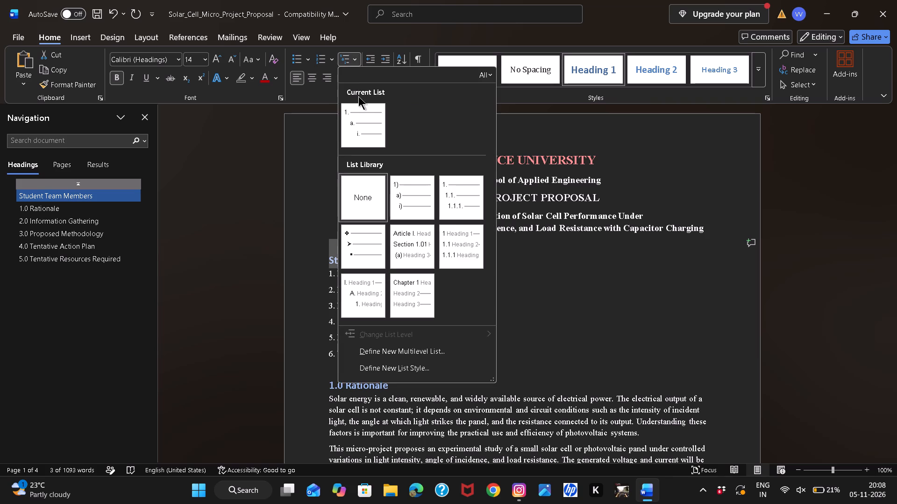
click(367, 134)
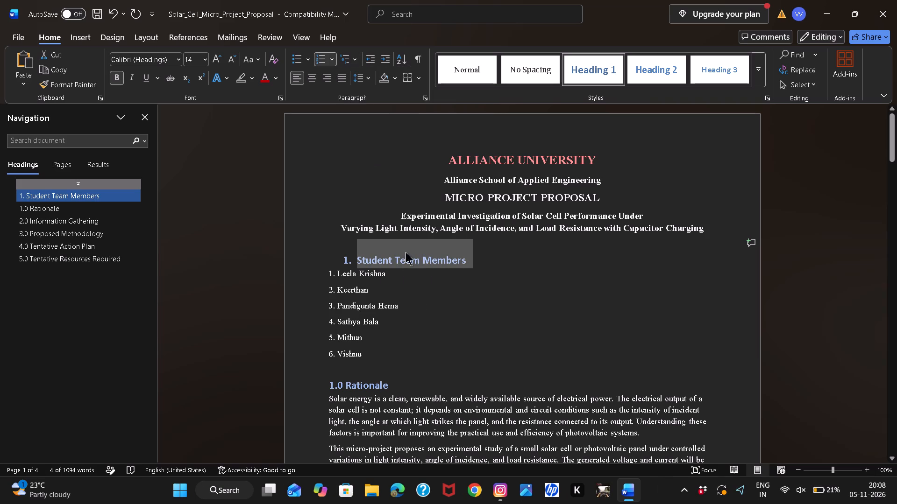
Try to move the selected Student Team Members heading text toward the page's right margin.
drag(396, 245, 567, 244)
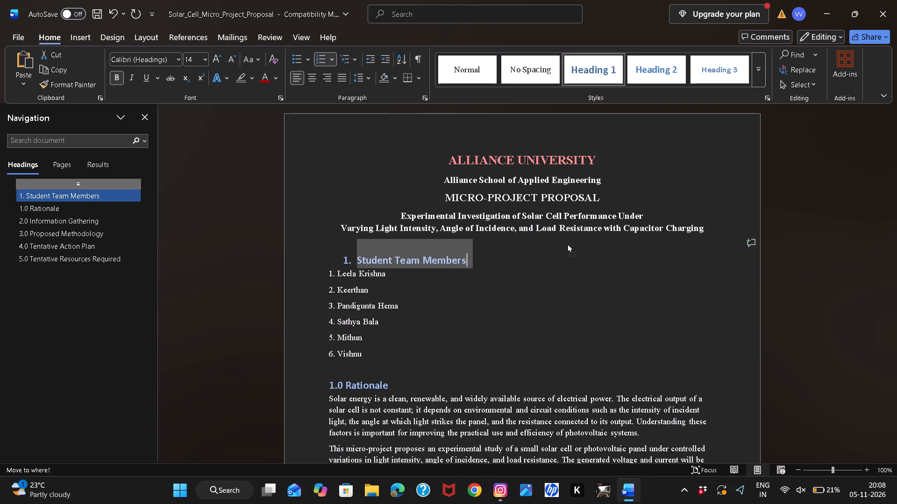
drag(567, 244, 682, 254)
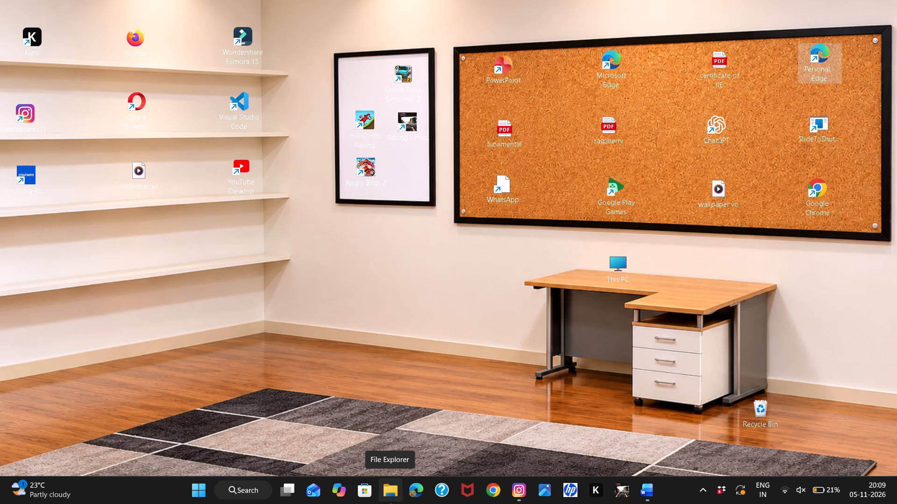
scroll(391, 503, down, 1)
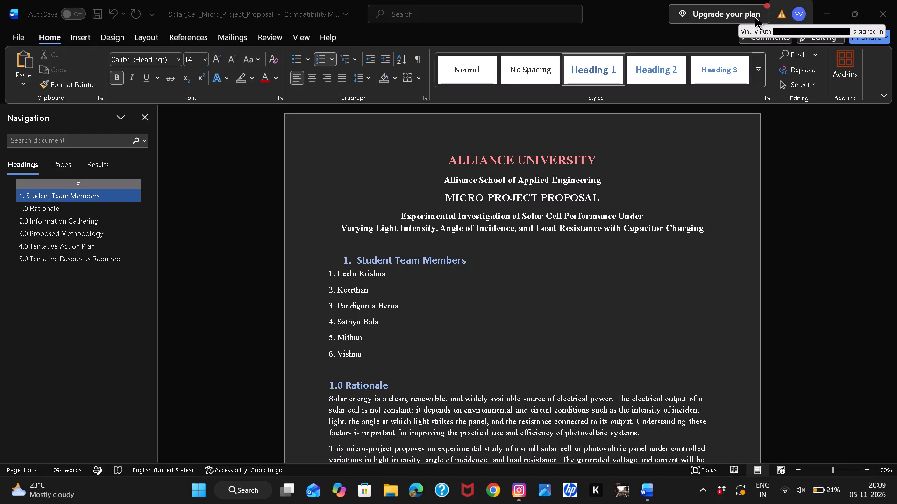
Try the Heading 2 and Heading 3 styles on the Student Team Members heading and settle on No Spacing.
click(582, 67)
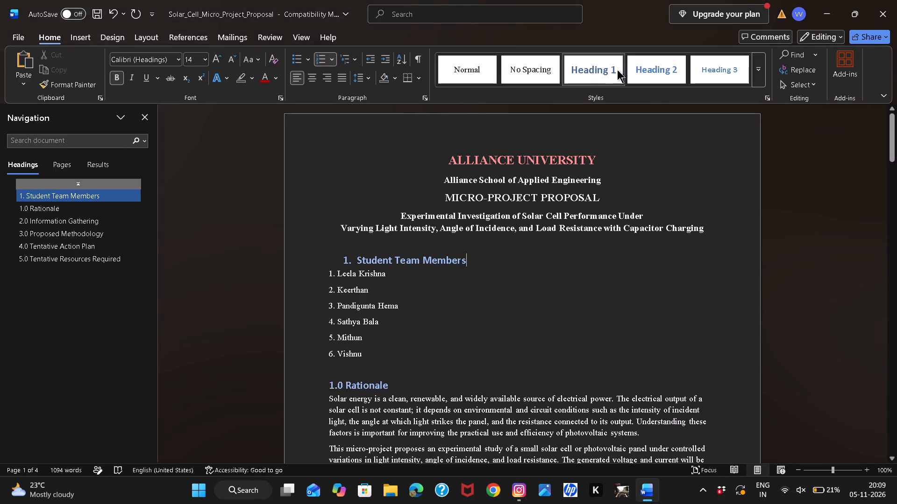
click(675, 68)
click(726, 69)
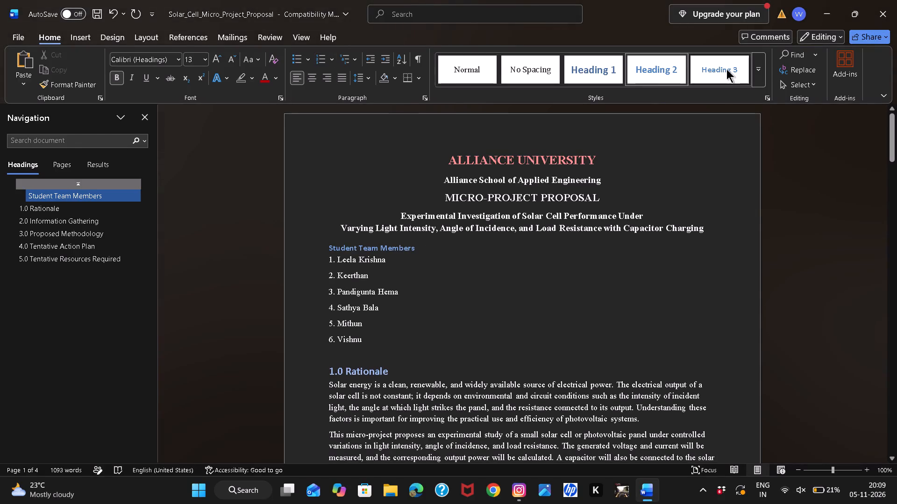
click(520, 73)
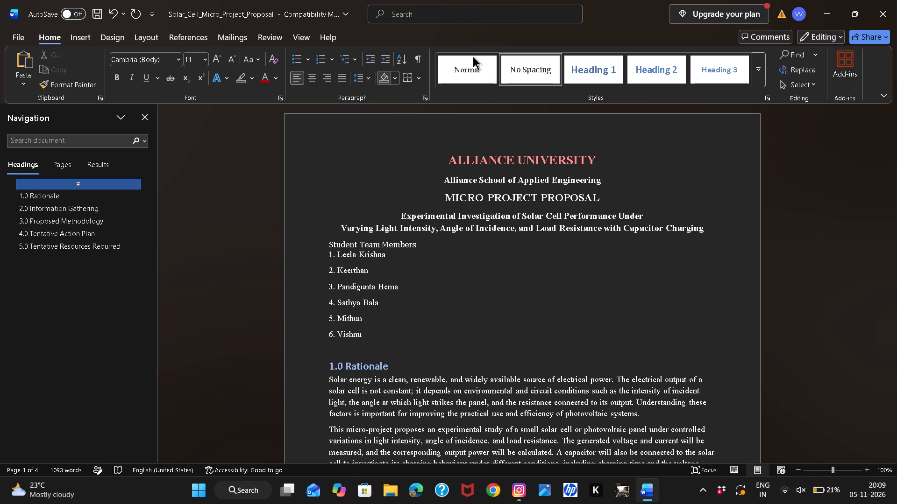
Indent the Student Team Members line ten levels toward the right margin, keeping it on one line.
click(384, 60)
double_click(384, 60)
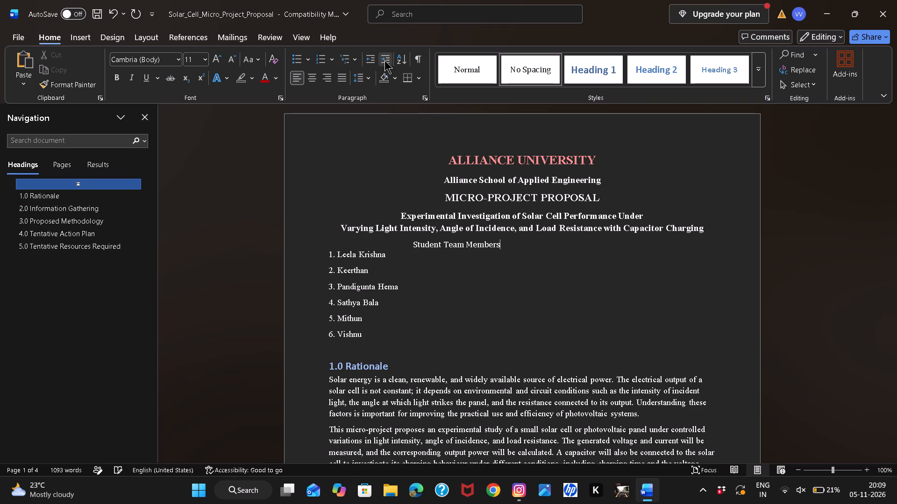
triple_click(384, 60)
triple_click(384, 60)
double_click(384, 60)
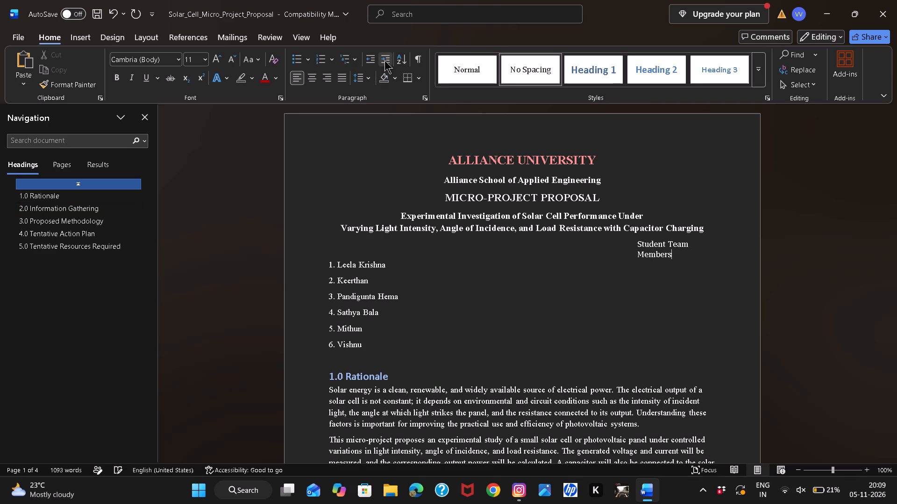
click(384, 60)
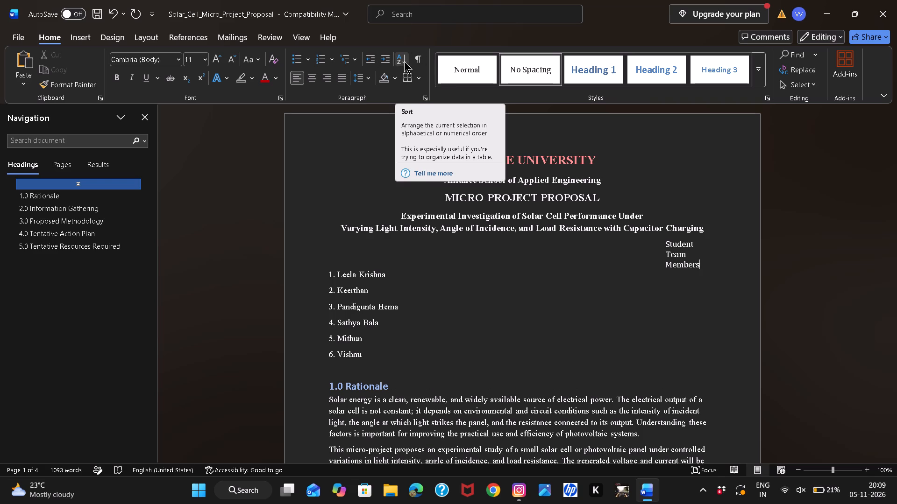
click(374, 60)
double_click(374, 60)
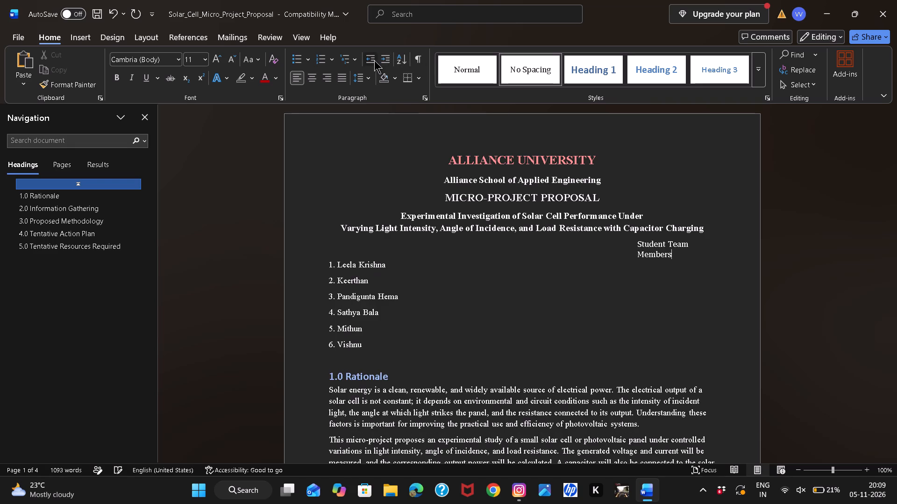
click(383, 60)
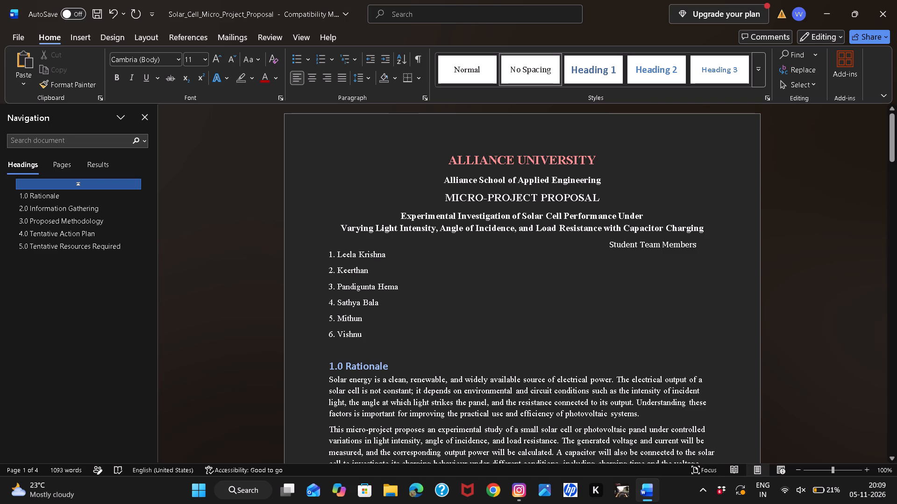
Indent the six numbered team member names so they line up under the Student Team Members line.
drag(322, 252, 364, 332)
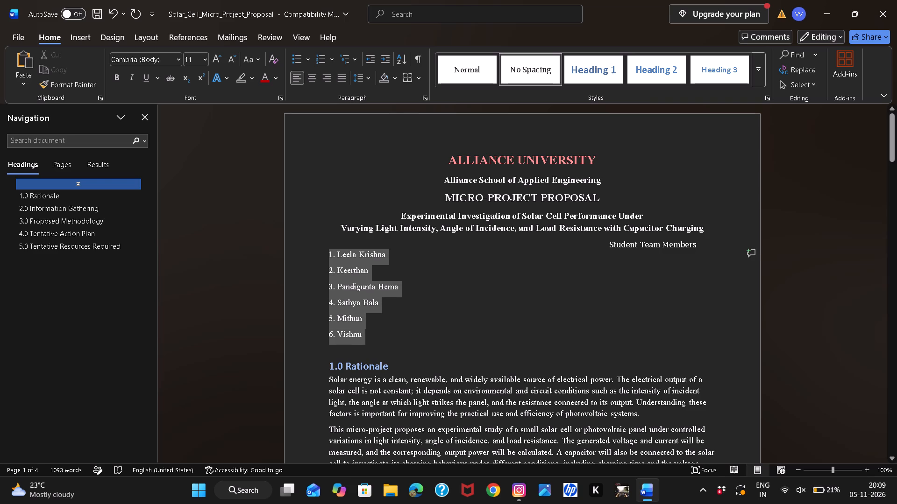
drag(364, 332, 365, 334)
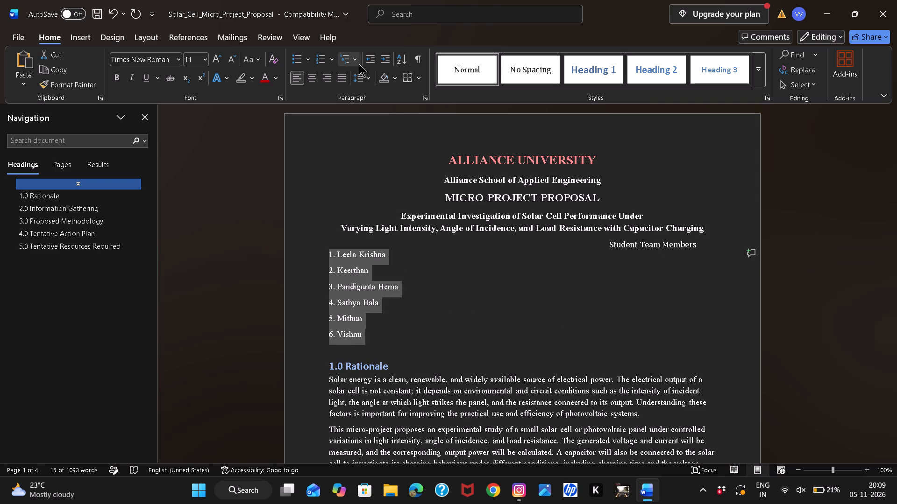
click(383, 63)
triple_click(383, 63)
triple_click(383, 63)
triple_click(383, 63)
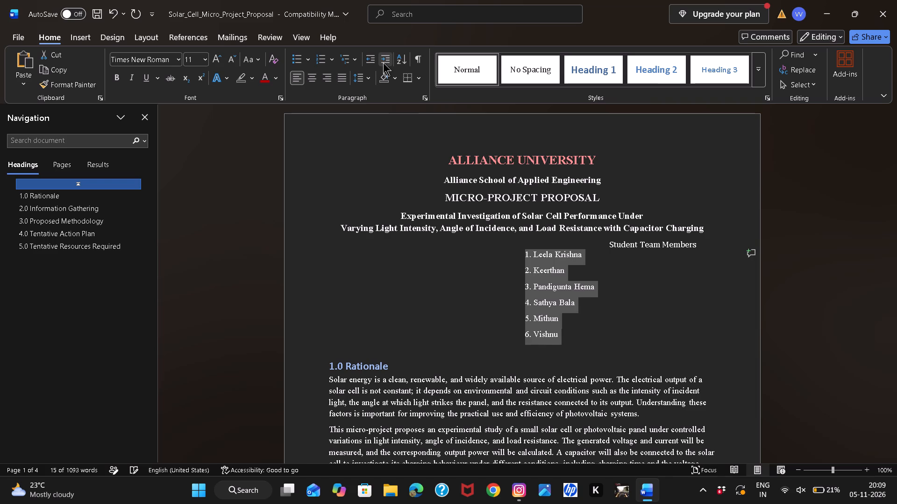
double_click(383, 63)
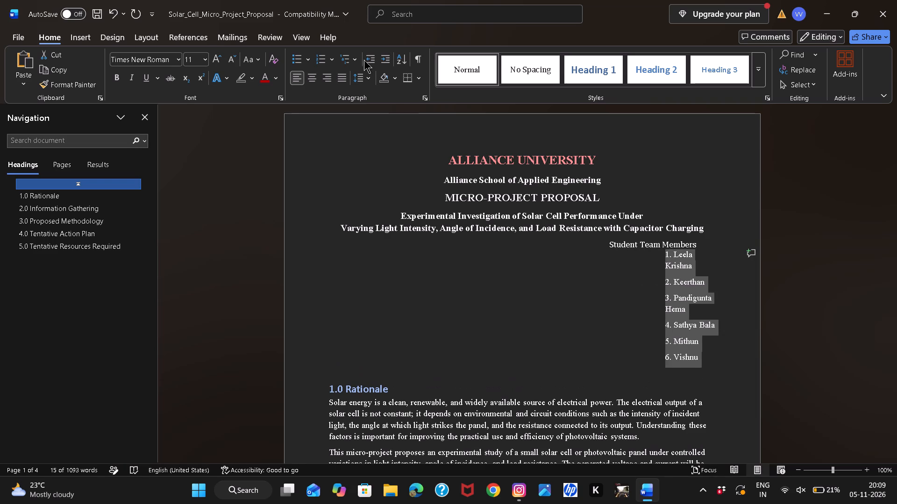
click(369, 58)
click(369, 58)
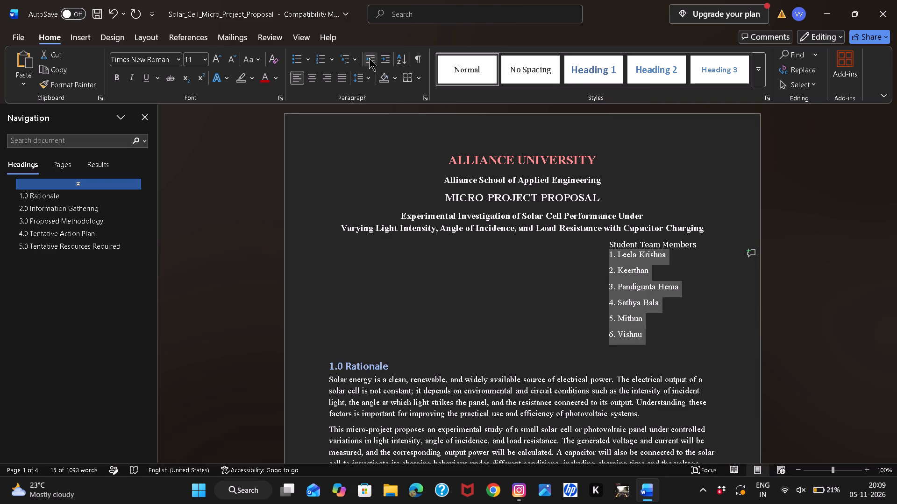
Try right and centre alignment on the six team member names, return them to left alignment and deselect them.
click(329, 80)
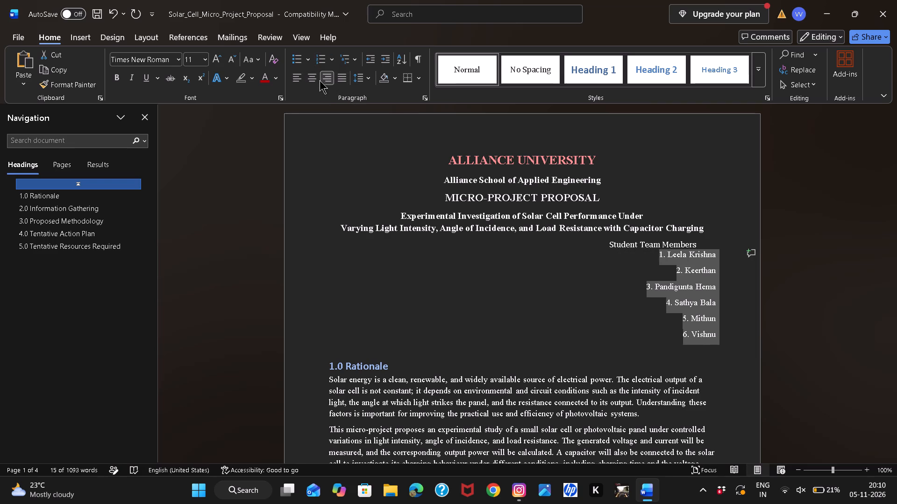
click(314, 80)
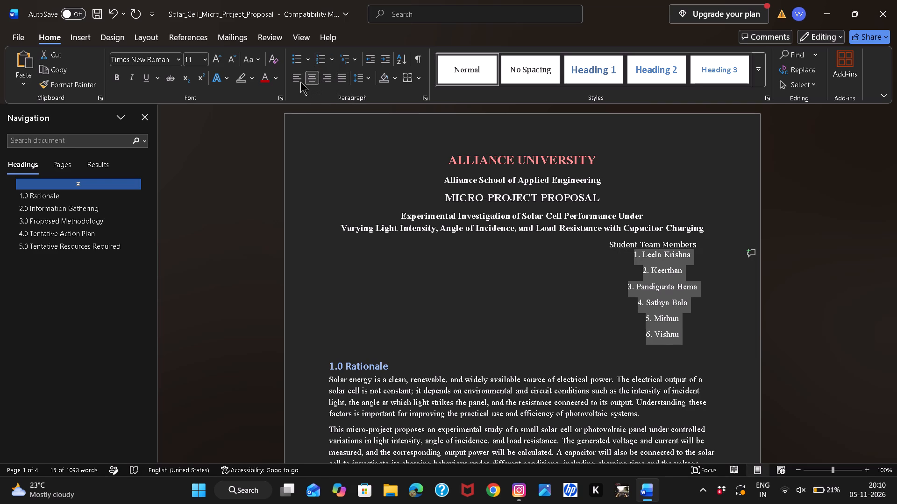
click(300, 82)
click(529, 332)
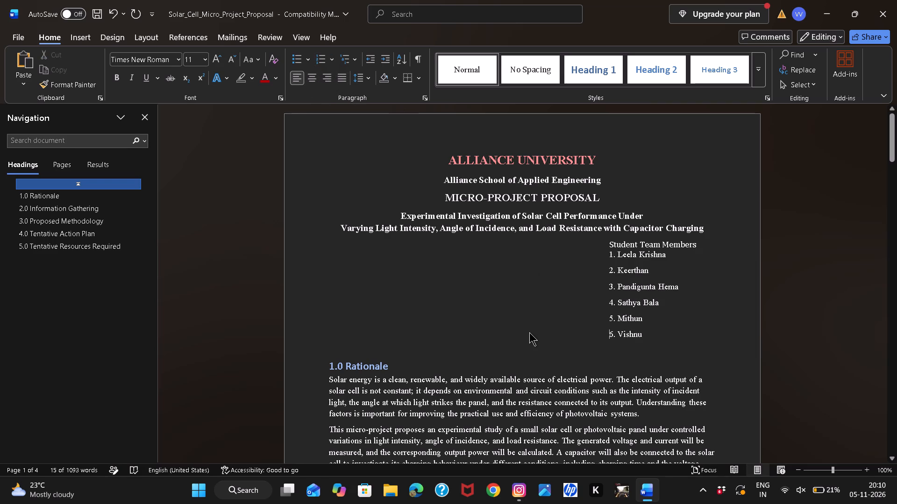
Insert a blank line between the Student Team Members heading and the first team member's name.
click(700, 248)
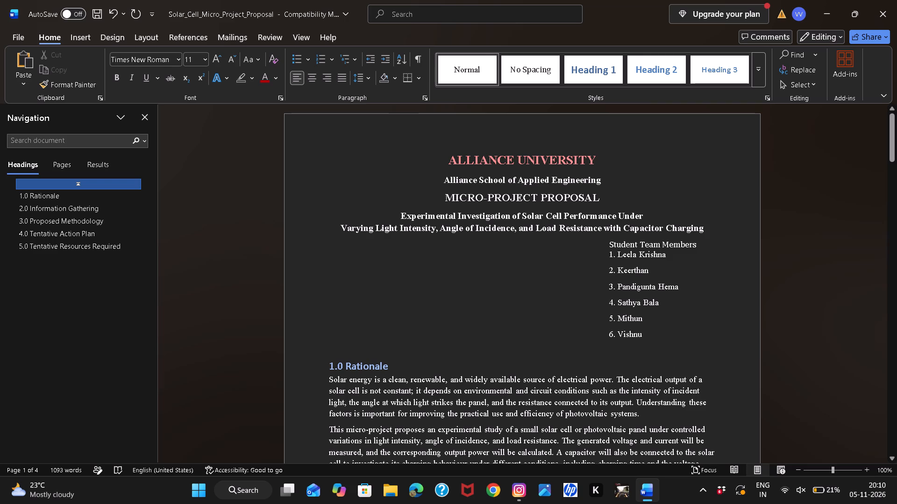
key(Return)
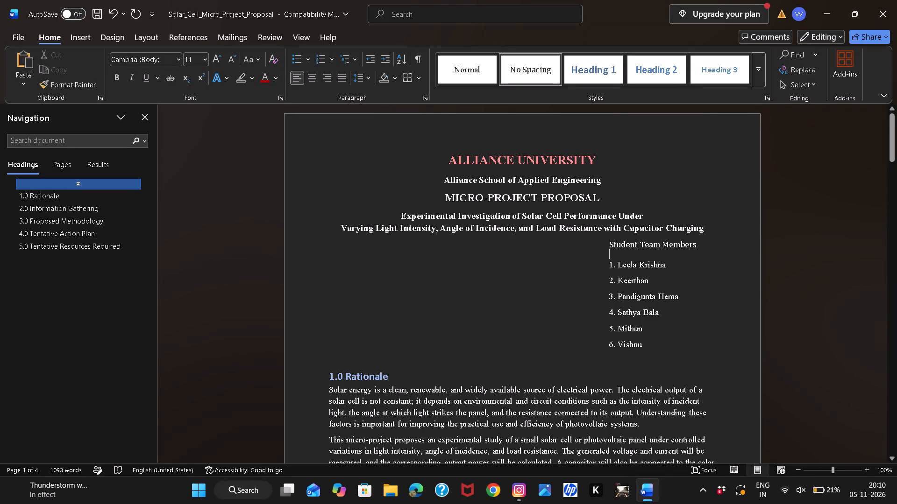
Set the font size to 11 for everything from the 1.0 Rationale heading through the closing cost note, and deselect it.
drag(318, 371, 606, 503)
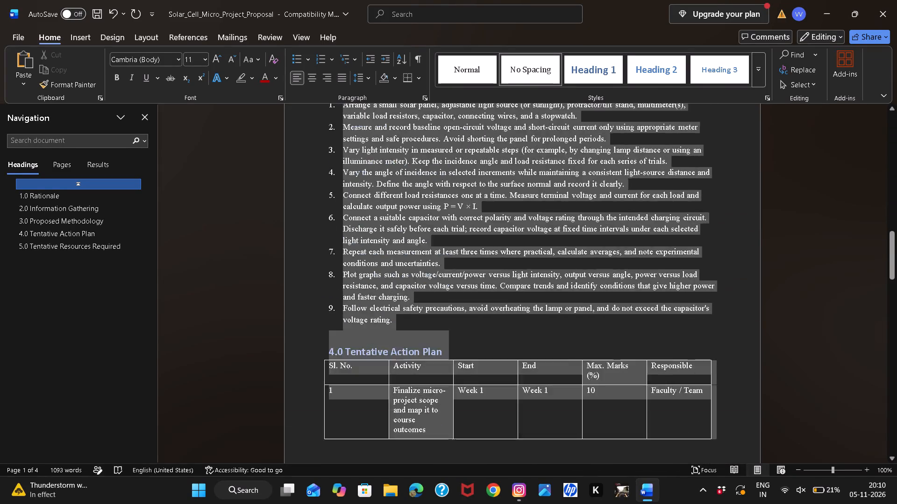
drag(606, 503, 644, 175)
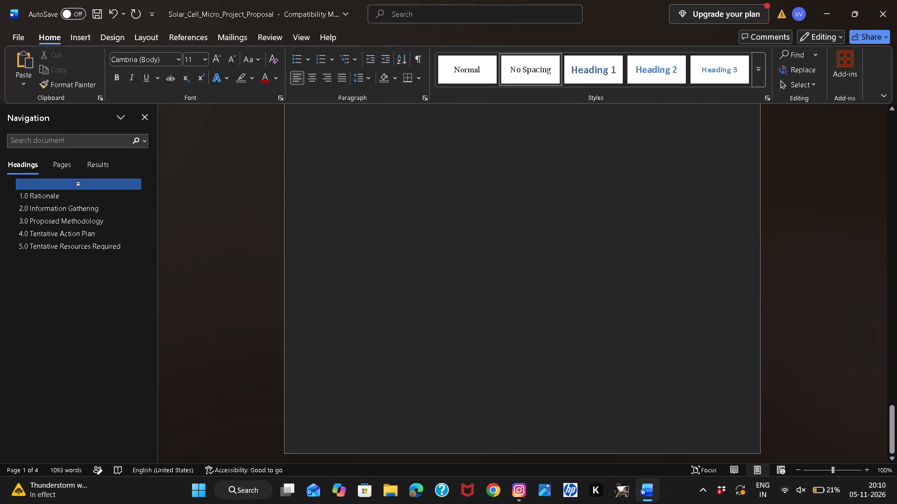
drag(644, 175, 679, 159)
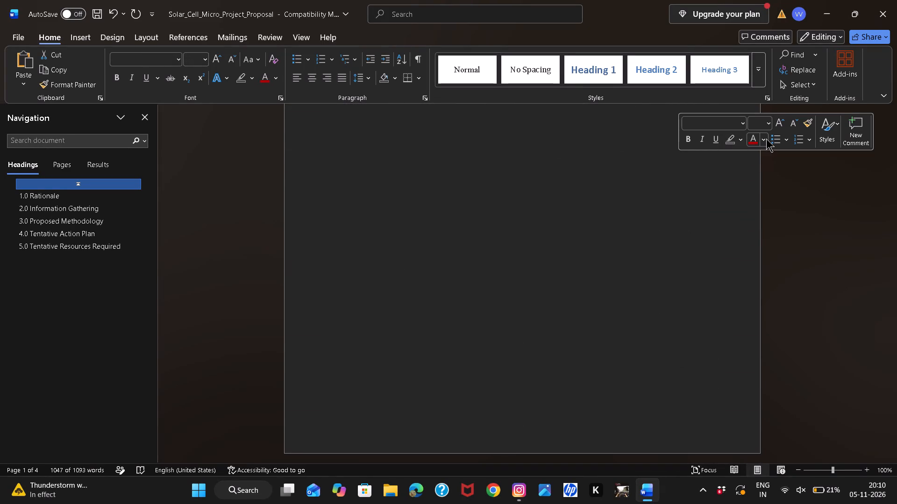
click(769, 125)
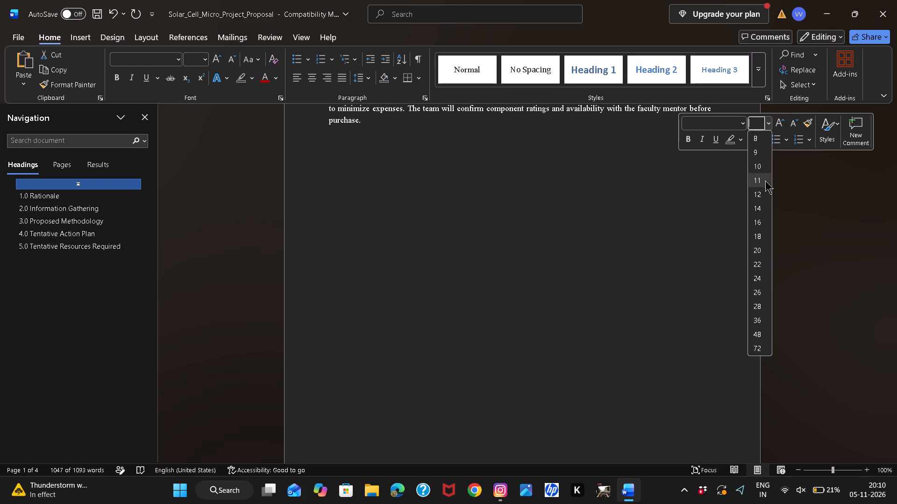
scroll(667, 171, up, 1)
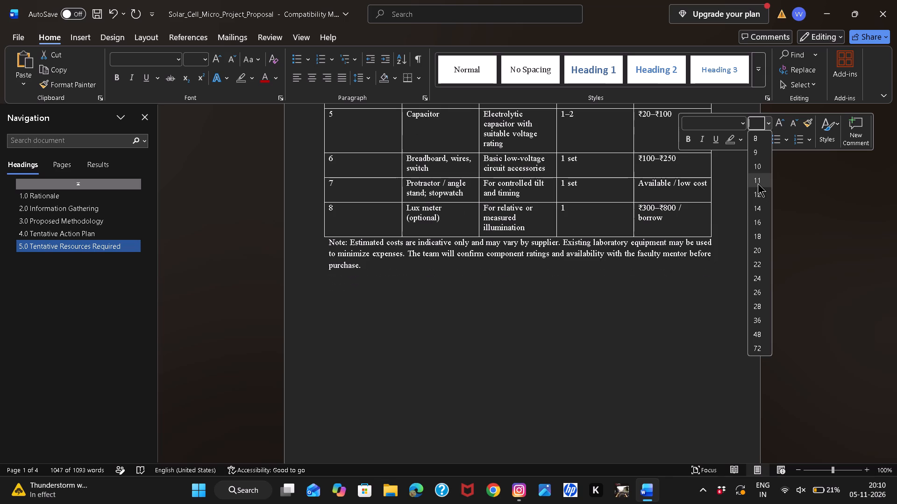
click(758, 183)
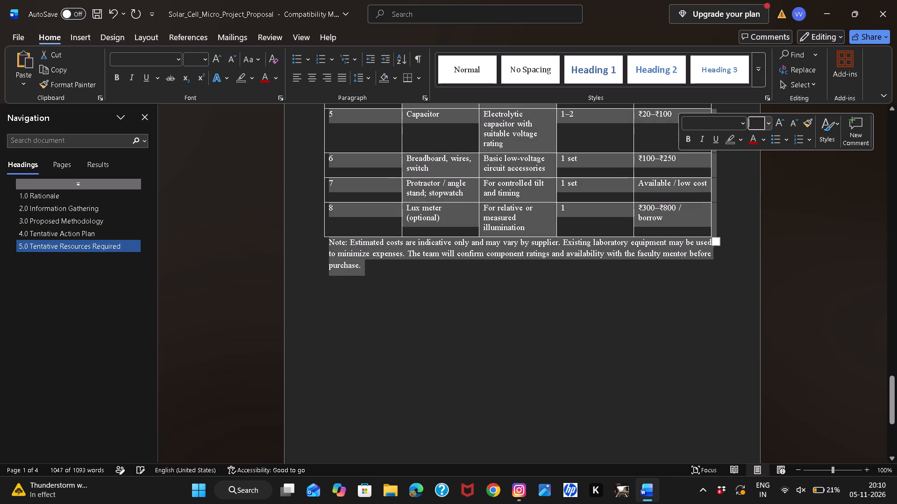
click(524, 360)
click(524, 360)
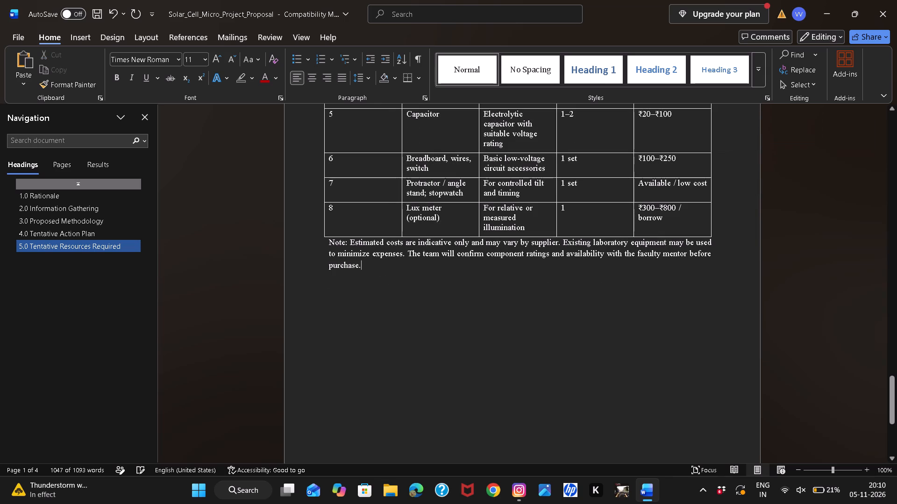
Apply the No Spacing style to the closing note about estimated costs at the end of the document.
scroll(524, 360, up, 11)
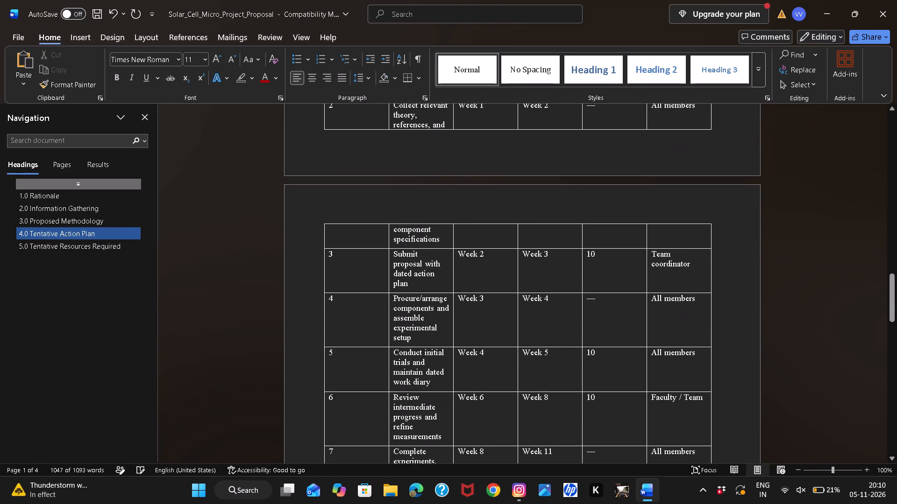
scroll(524, 360, up, 6)
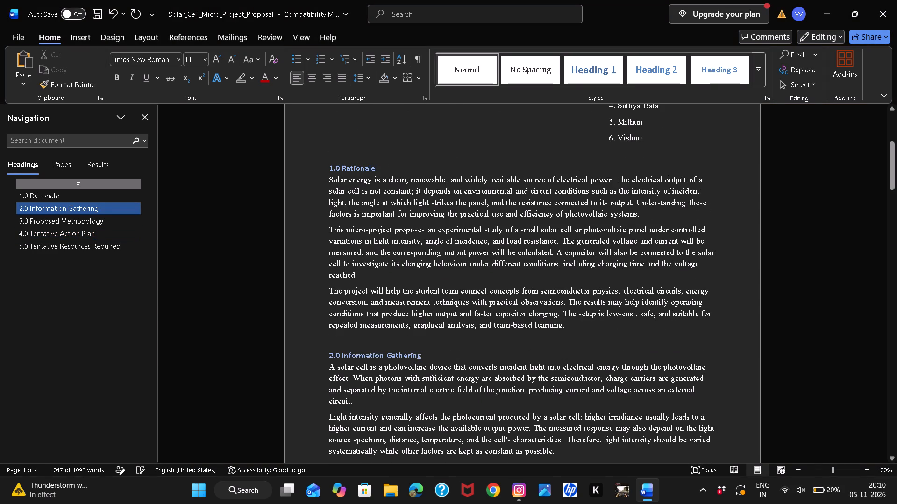
scroll(363, 261, up, 2)
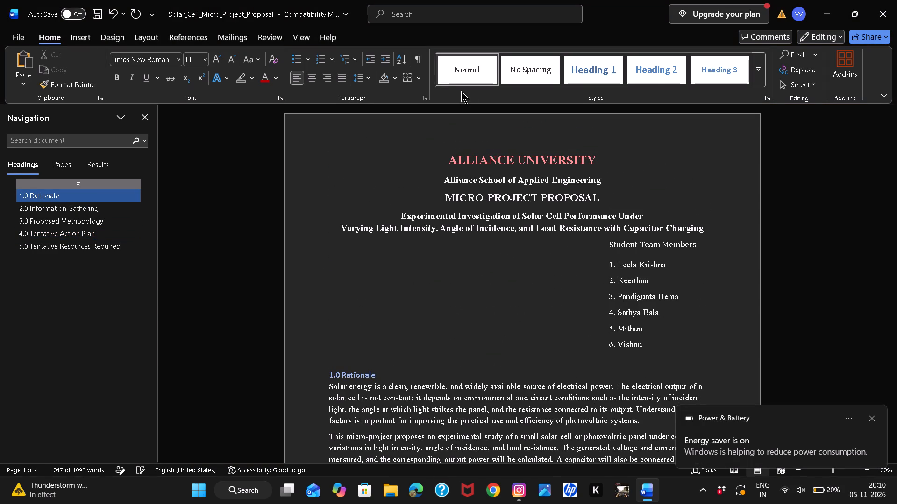
click(527, 76)
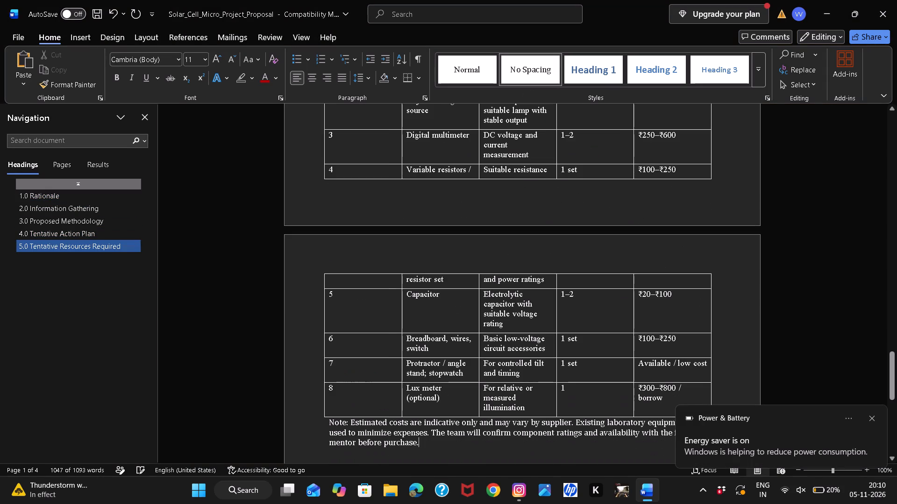
Move the two-line Experimental Investigation title from under MICRO-PROJECT PROPOSAL into the sixth team member's line, keeping its source formatting.
scroll(558, 175, up, 10)
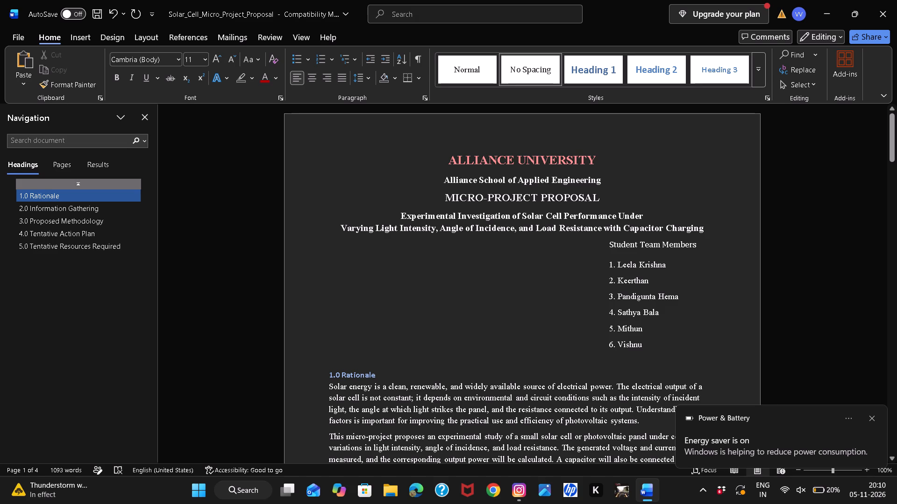
drag(389, 217, 685, 227)
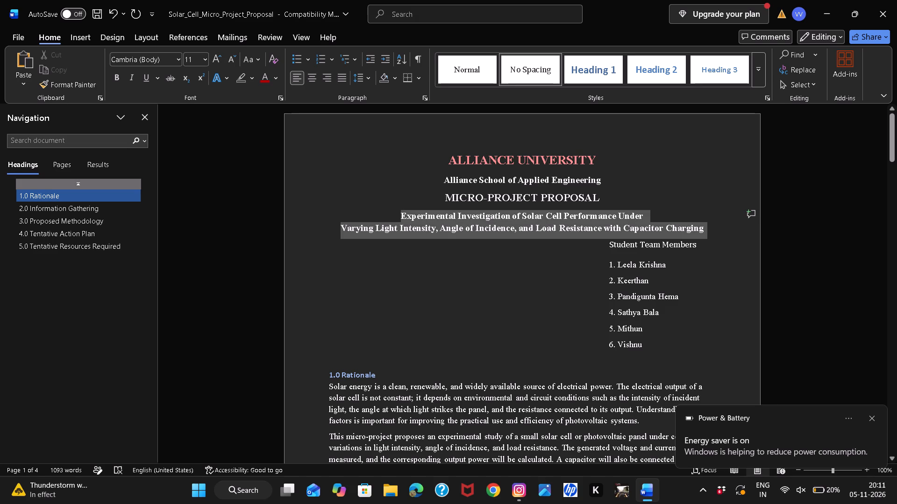
drag(685, 227, 700, 232)
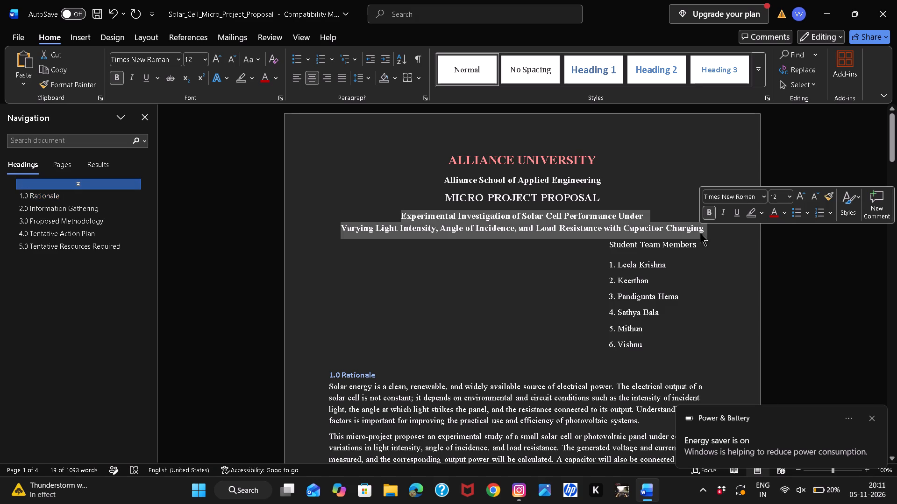
right_click(700, 232)
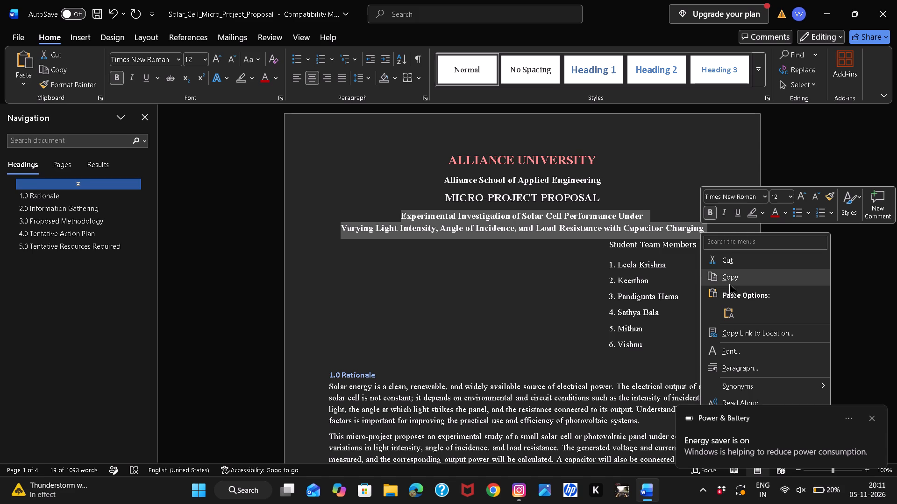
click(727, 263)
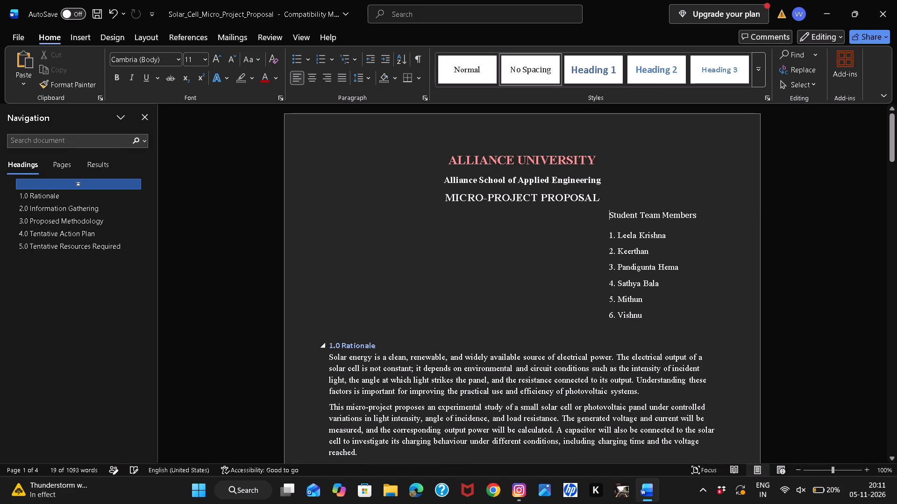
click(555, 329)
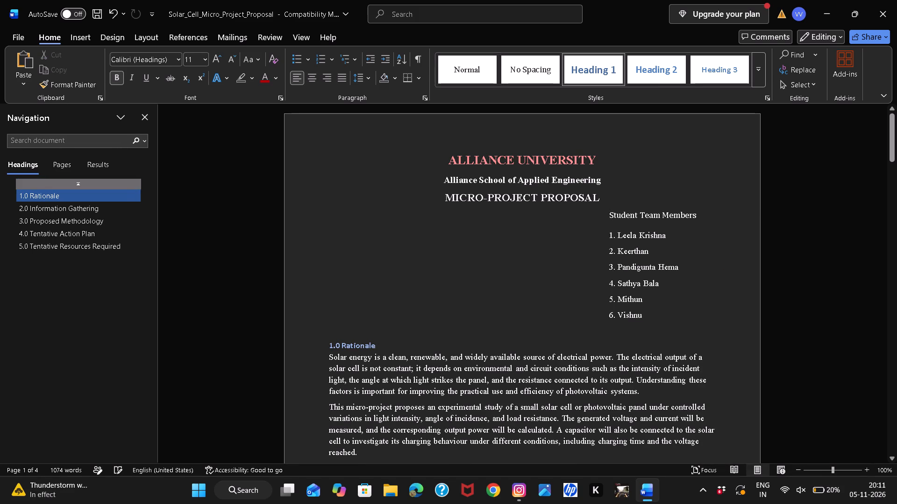
click(479, 324)
double_click(479, 324)
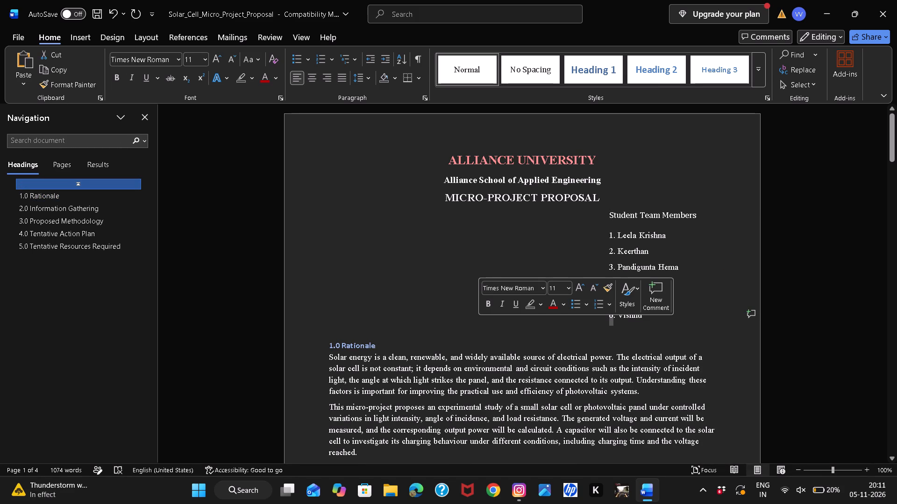
right_click(485, 324)
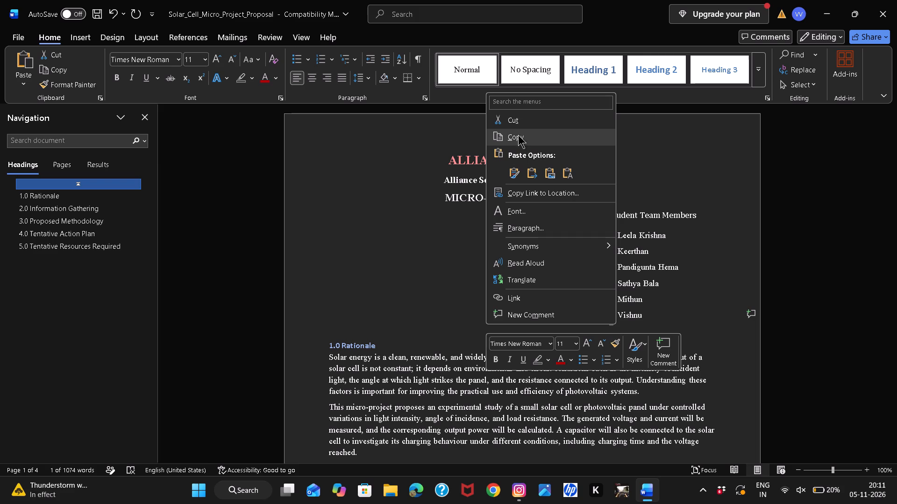
click(518, 168)
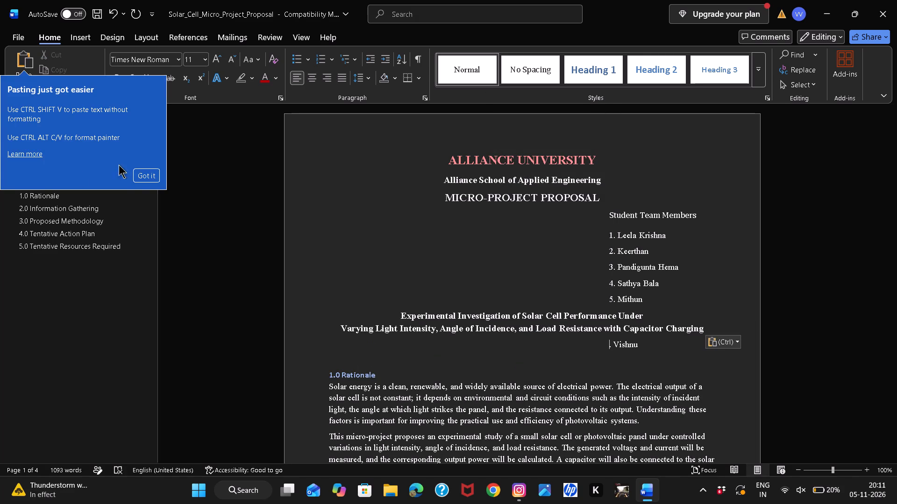
click(138, 173)
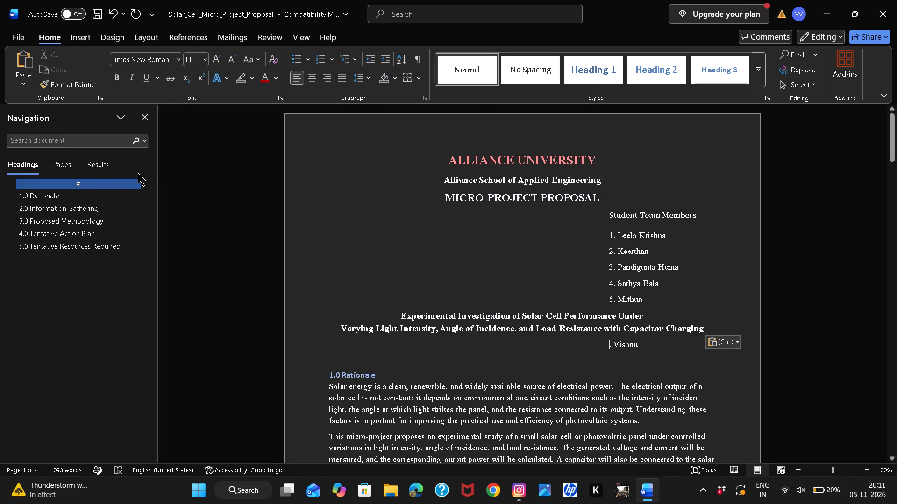
Delete the leftover piece of the sixth team member's entry below the moved project title.
scroll(260, 242, down, 1)
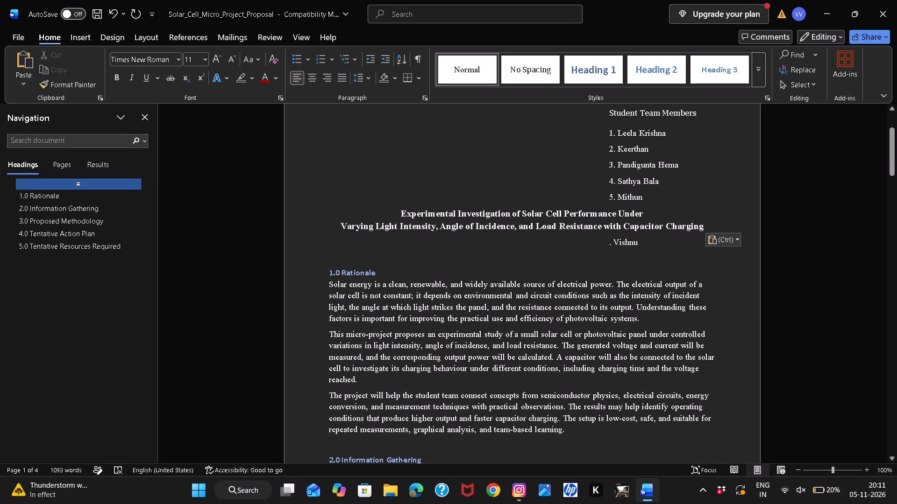
click(661, 243)
key(BackSpace)
key(BackSpace)
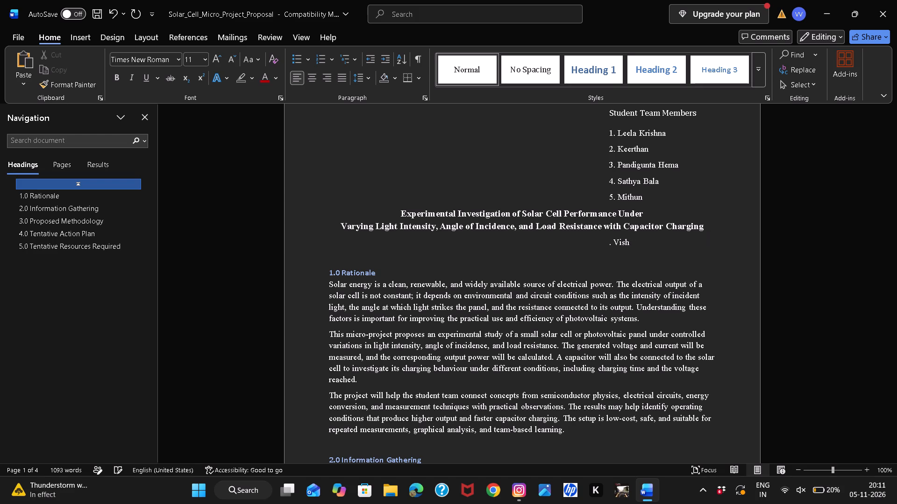
key(BackSpace)
key(BackSpace)
key(BackSpace)
key(BackSpace)
key(BackSpace)
key(BackSpace)
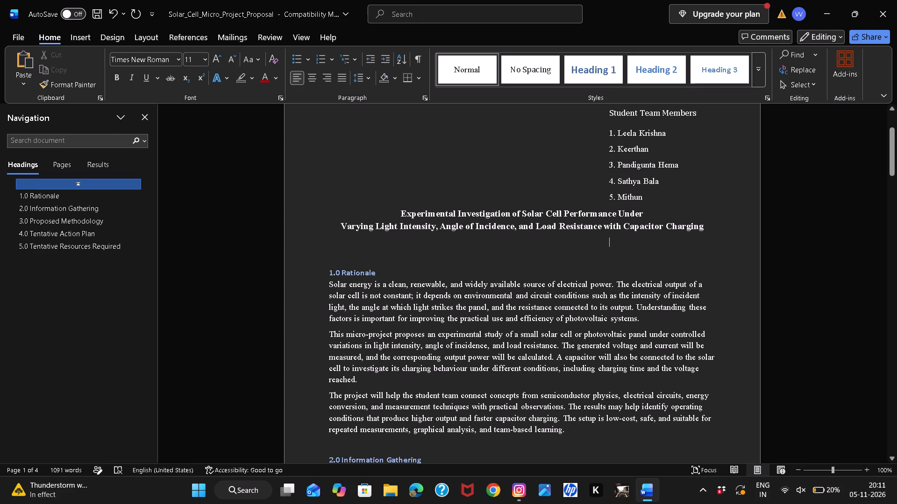
Add a new line reading "6. Vishnu" directly after the fifth team member, above the project title.
click(672, 203)
key(Return)
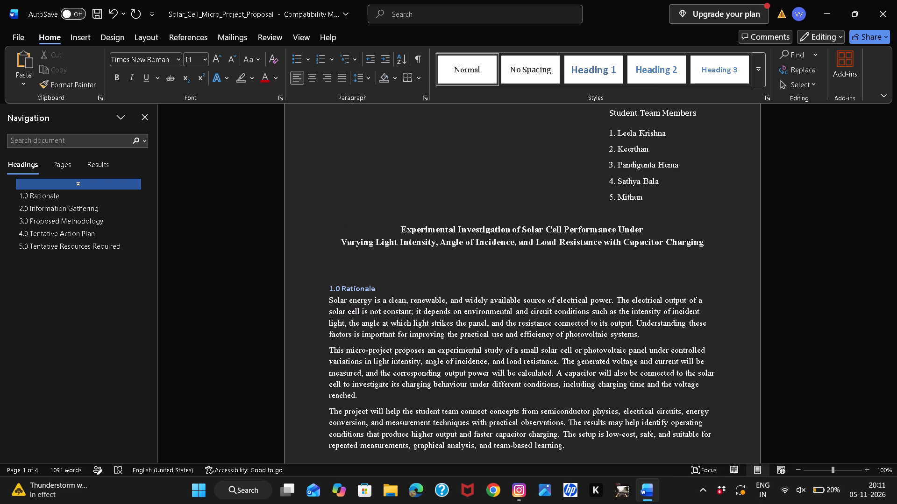
key(6)
text(.)
key(space)
text(Vishnu)
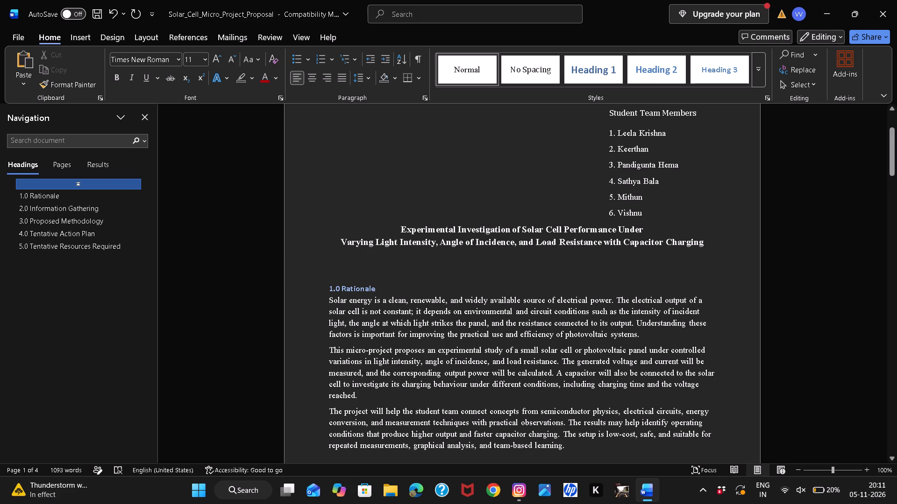
Insert two blank lines between the sixth team member's name and the project title.
key(Return)
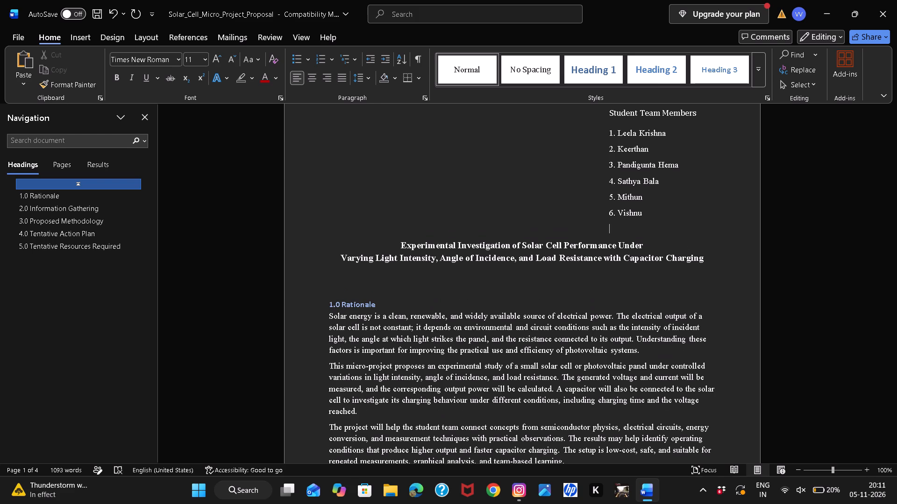
key(Return)
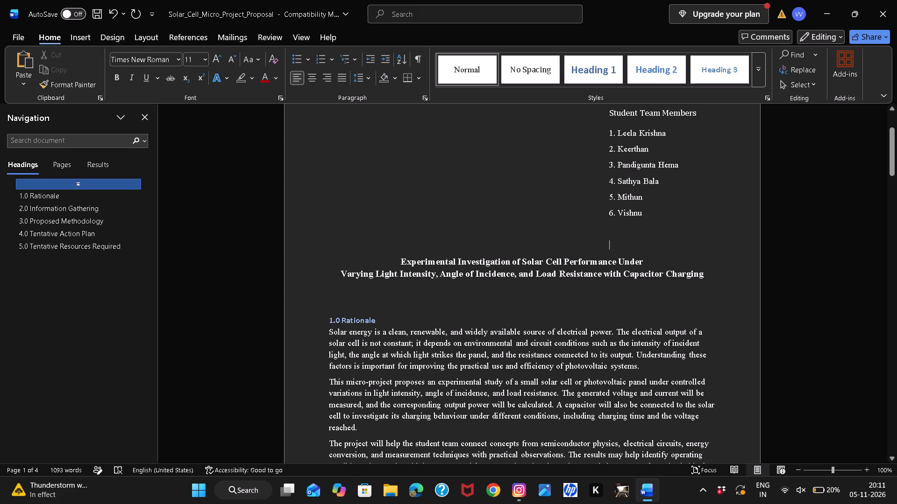
Set the font size of the two-line project title below the team members to 12.
drag(385, 260, 399, 257)
drag(399, 257, 745, 273)
right_click(745, 273)
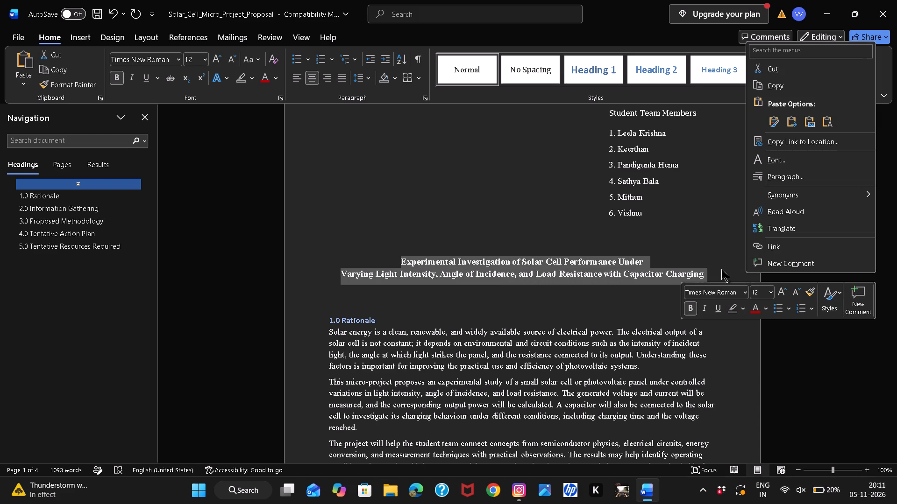
click(769, 294)
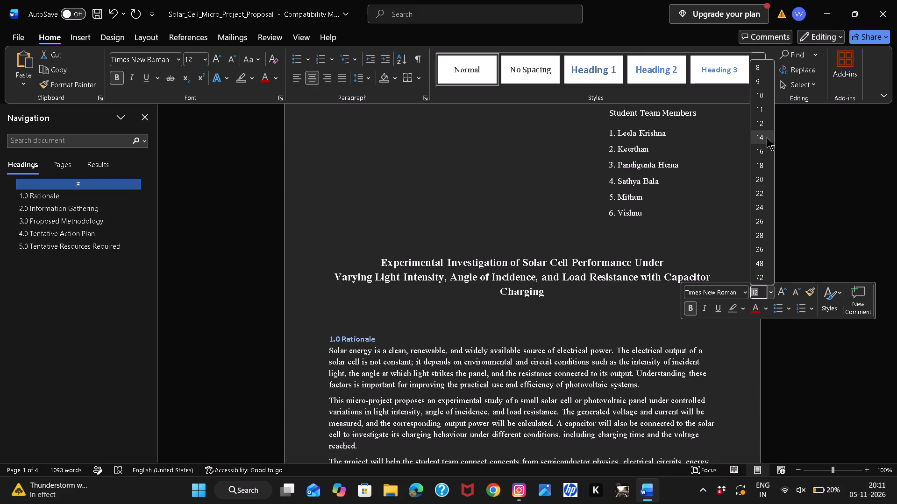
click(764, 130)
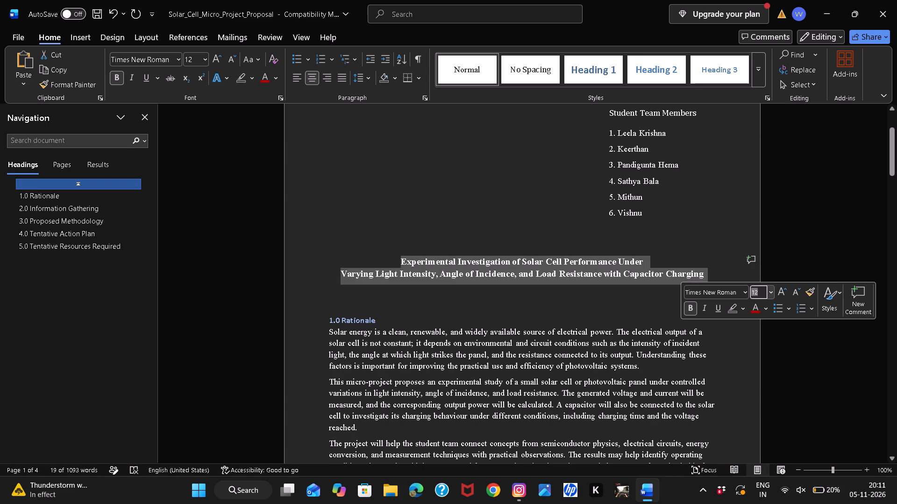
click(472, 235)
Delete the last paragraph of section 2.0 Information Gathering, beginning "When a capacitor is connected to a solar cell".
scroll(472, 235, down, 1)
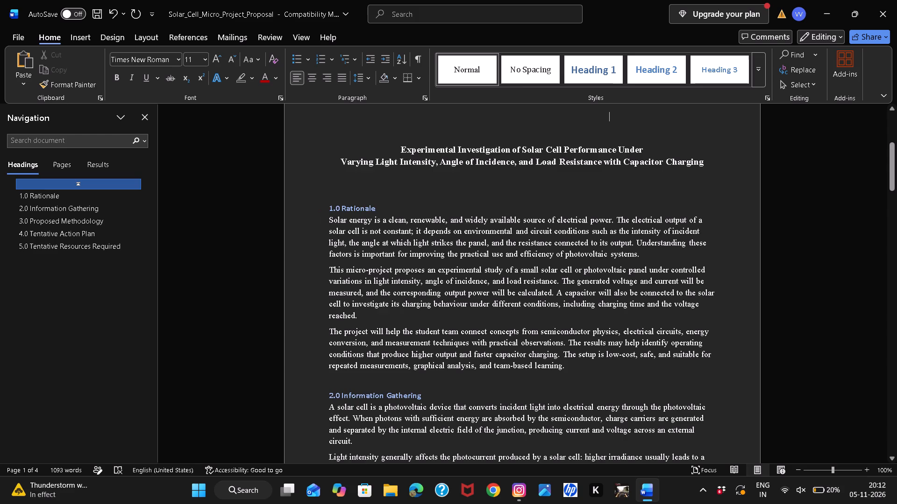
scroll(331, 317, down, 3)
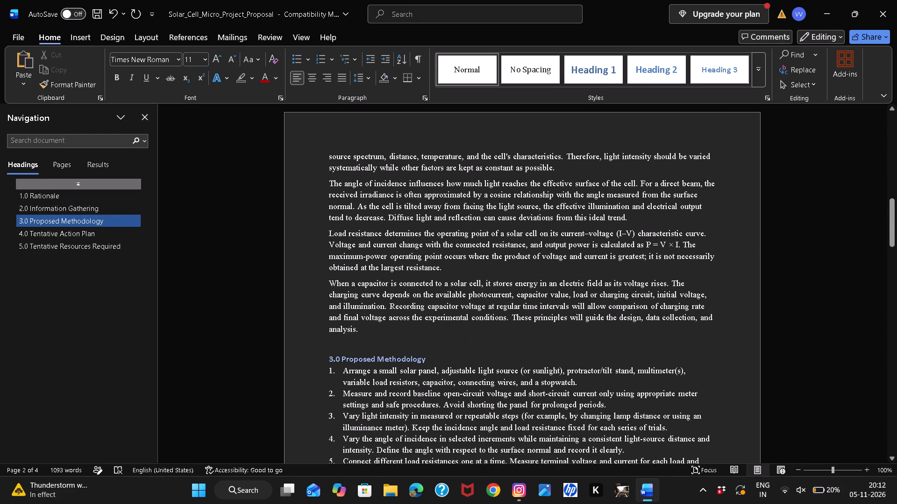
drag(323, 279, 392, 335)
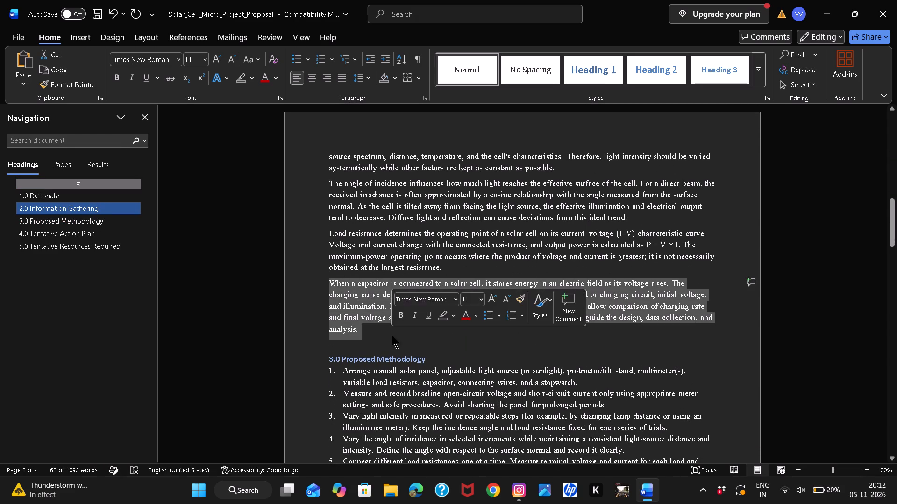
click(392, 335)
drag(330, 282, 356, 316)
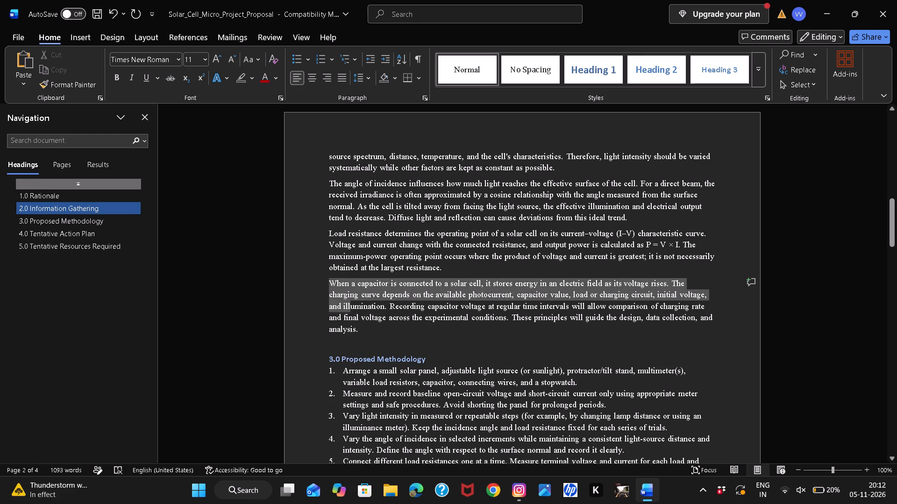
drag(356, 316, 373, 336)
key(BackSpace)
Delete the Start and End week cells for activities 1 to 9 in the Tentative Action Plan table, choosing Shift cells up.
scroll(373, 336, down, 1)
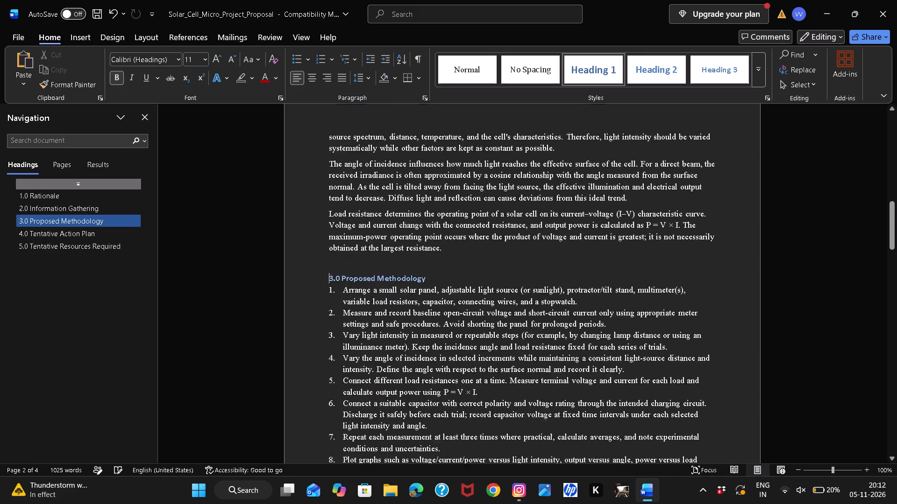
scroll(373, 336, down, 3)
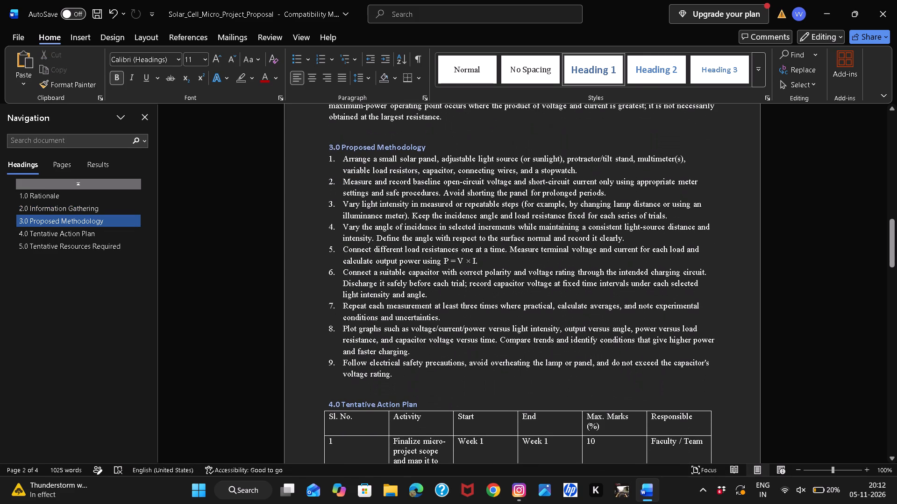
scroll(373, 336, down, 2)
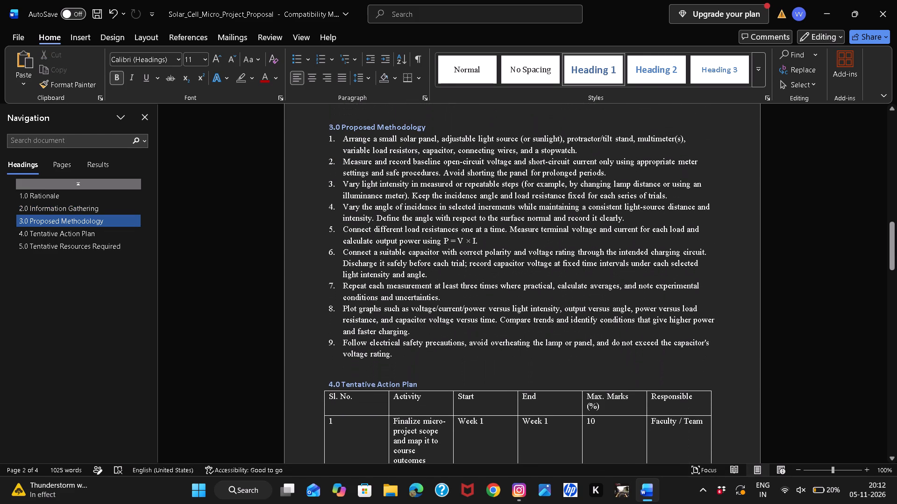
scroll(373, 336, down, 1)
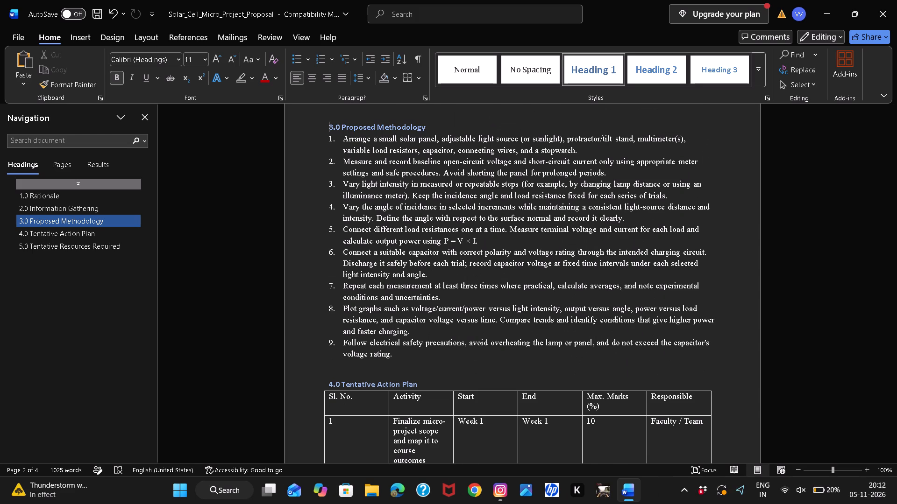
scroll(373, 336, down, 1)
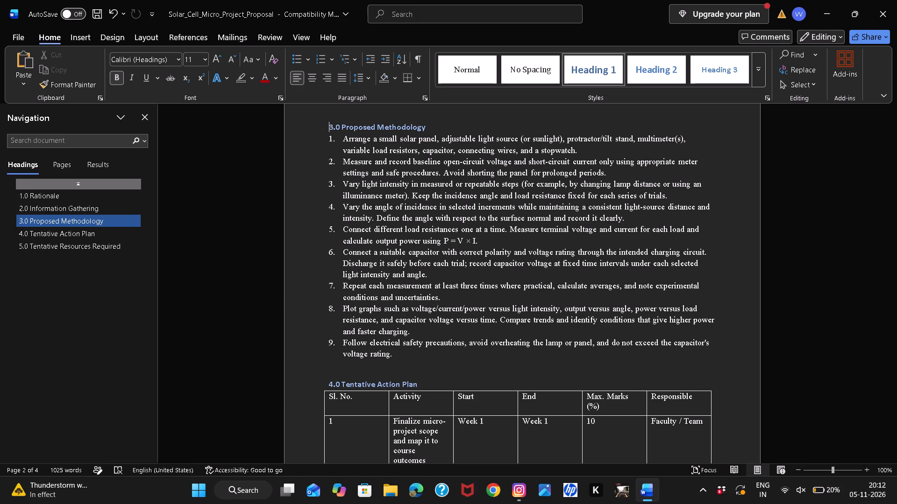
scroll(373, 336, down, 2)
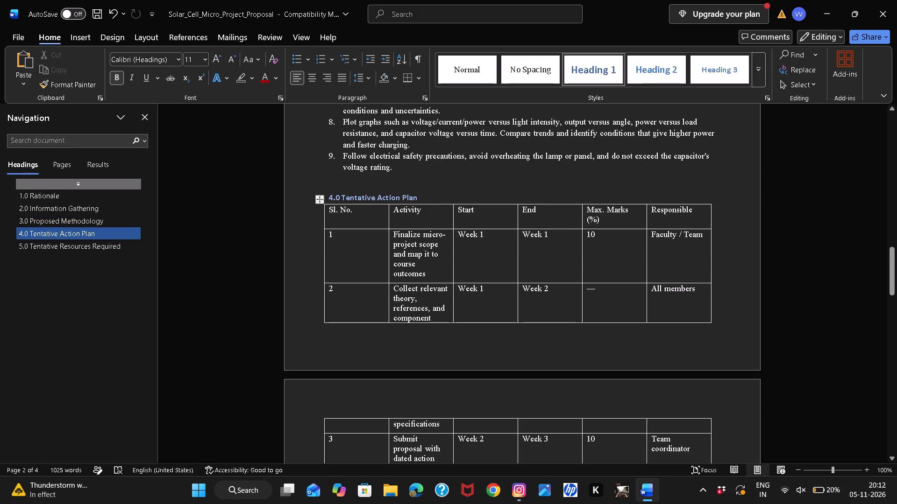
drag(459, 236, 568, 414)
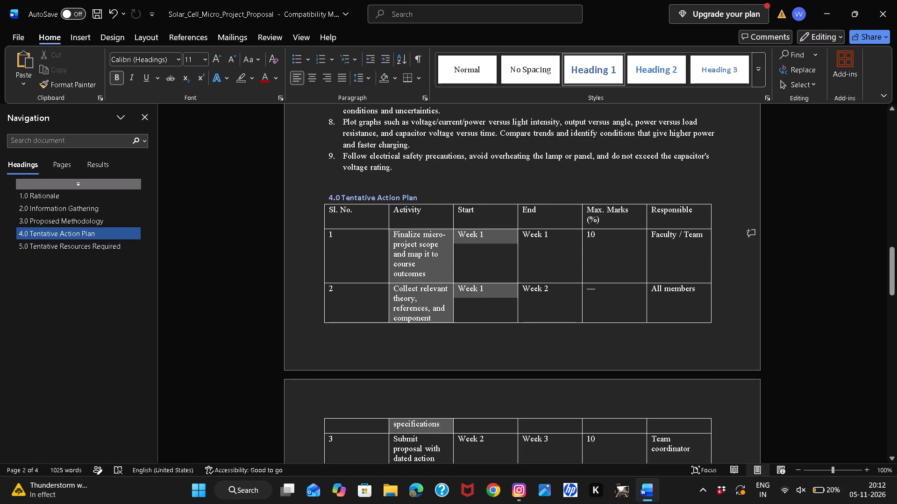
drag(568, 414, 549, 146)
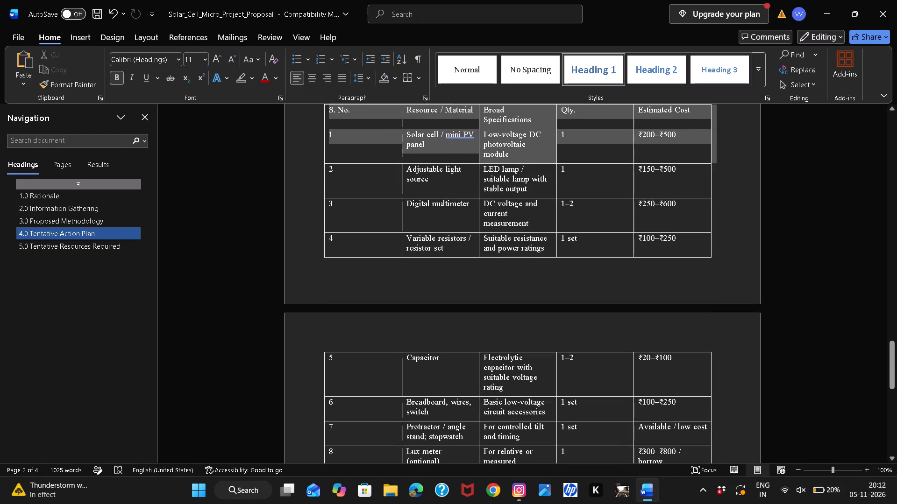
drag(549, 146, 549, 187)
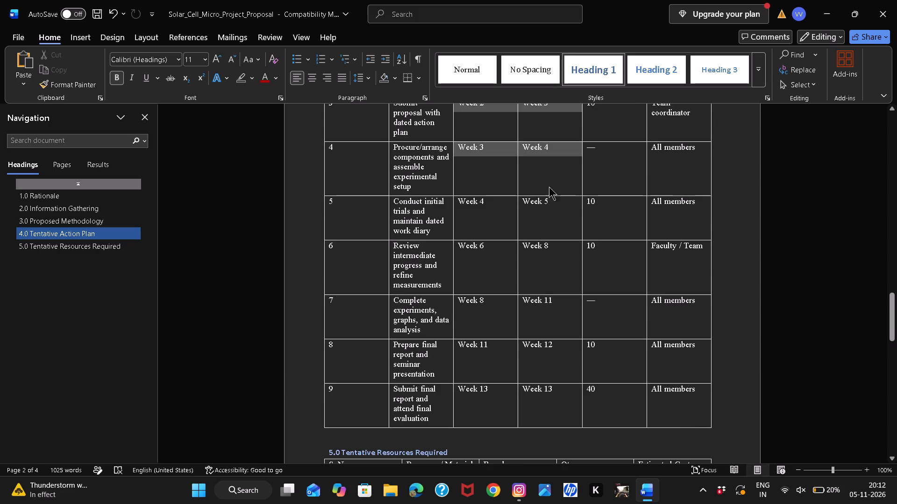
drag(549, 187, 551, 394)
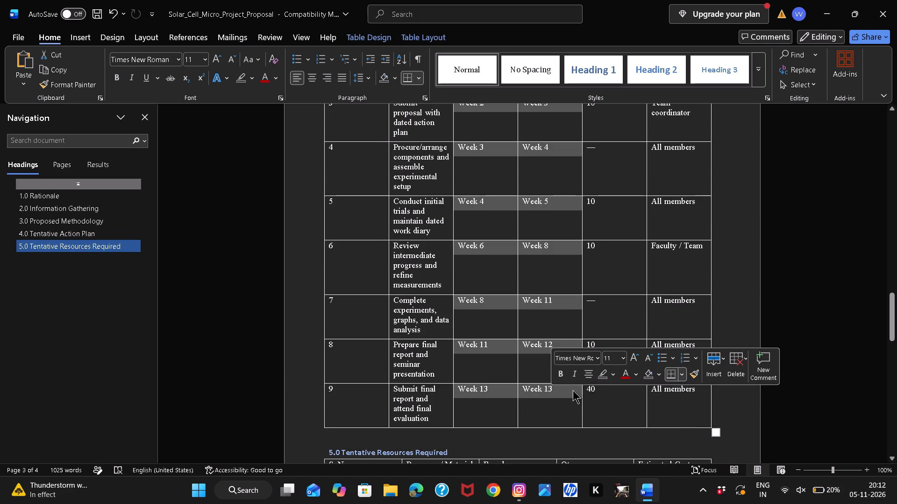
right_click(573, 390)
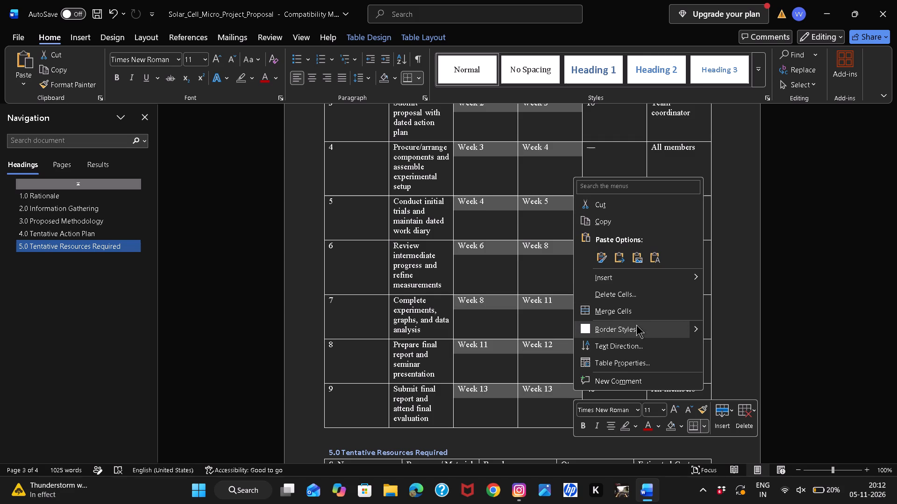
click(631, 292)
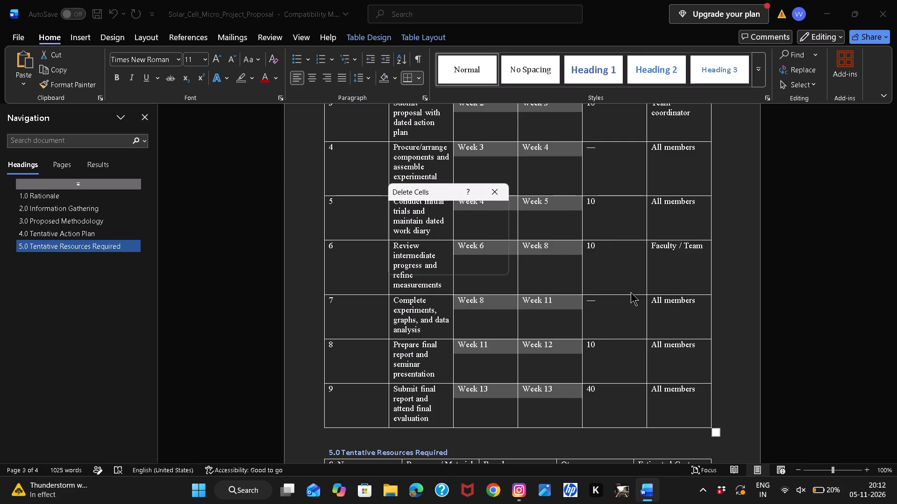
click(428, 221)
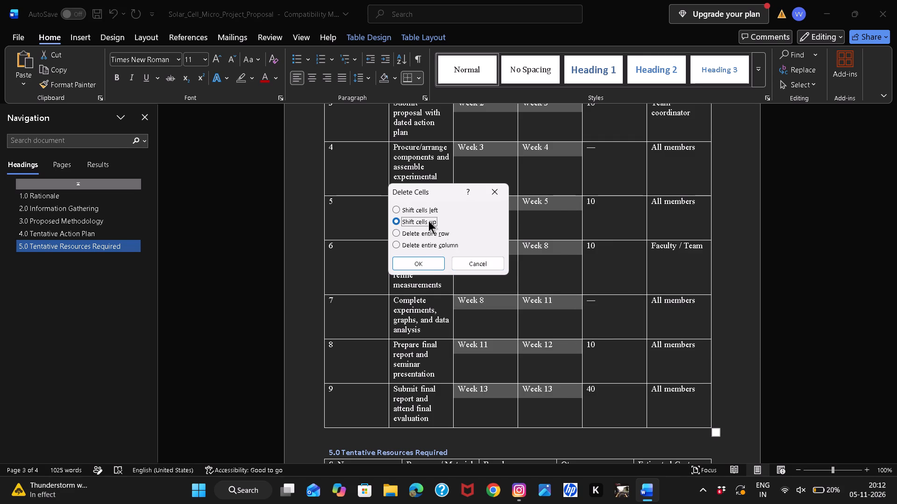
click(427, 261)
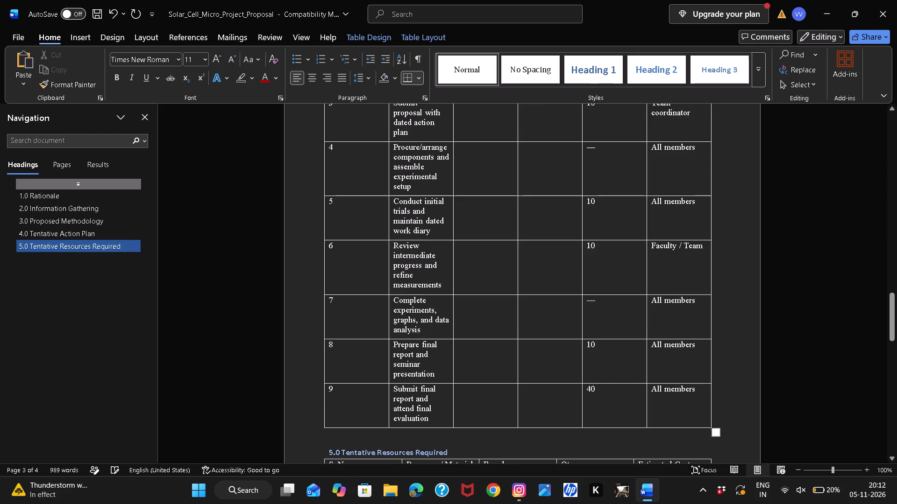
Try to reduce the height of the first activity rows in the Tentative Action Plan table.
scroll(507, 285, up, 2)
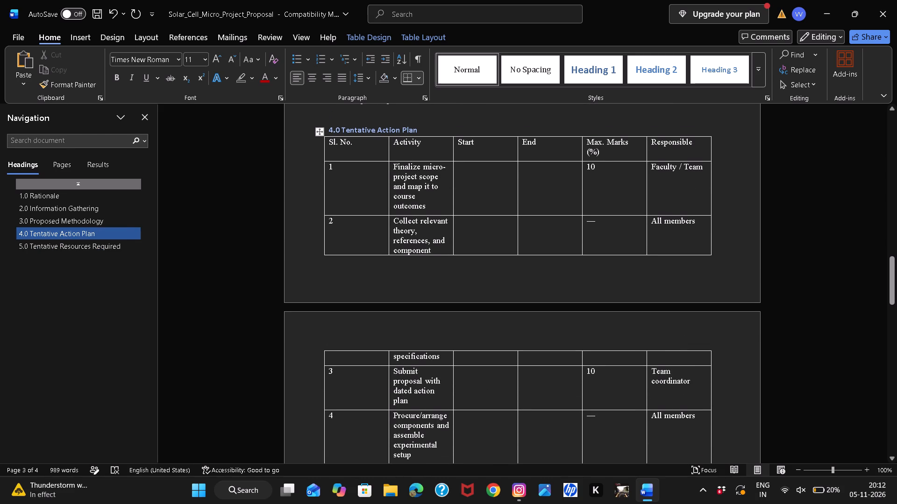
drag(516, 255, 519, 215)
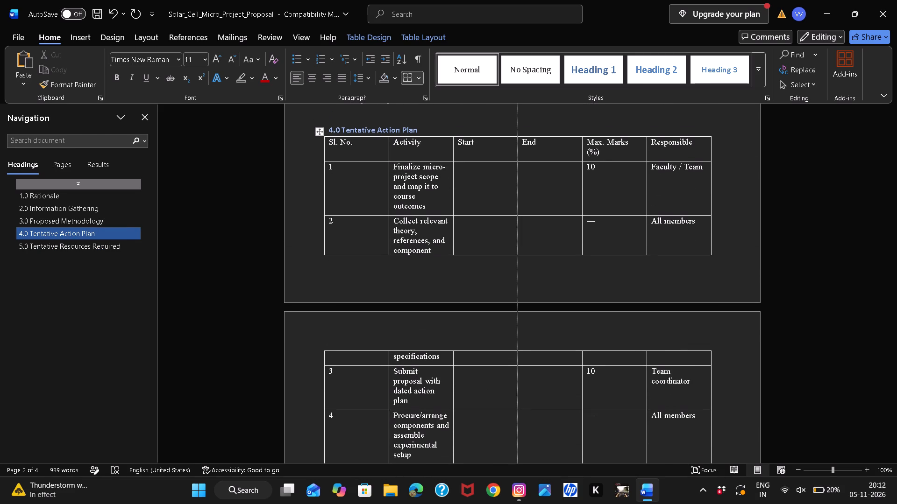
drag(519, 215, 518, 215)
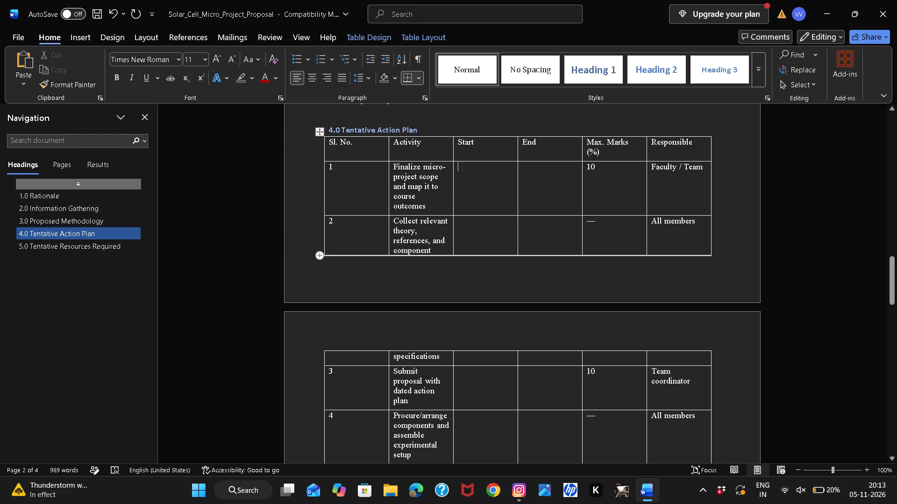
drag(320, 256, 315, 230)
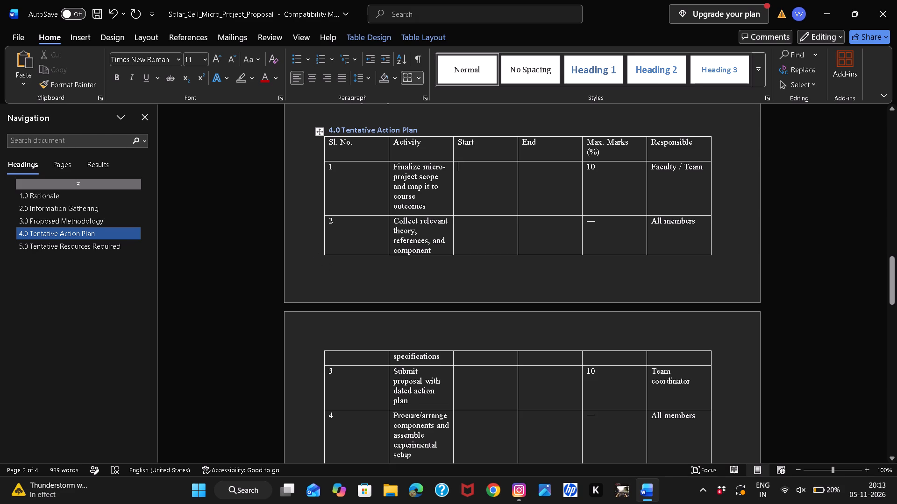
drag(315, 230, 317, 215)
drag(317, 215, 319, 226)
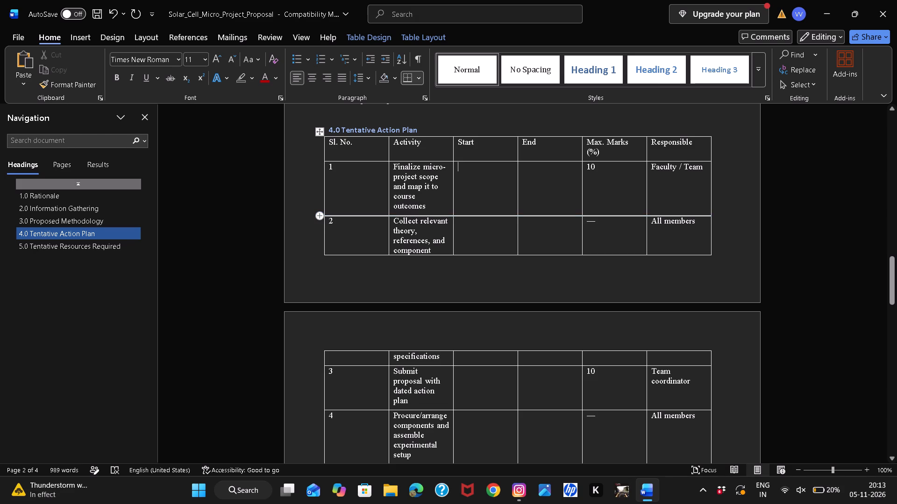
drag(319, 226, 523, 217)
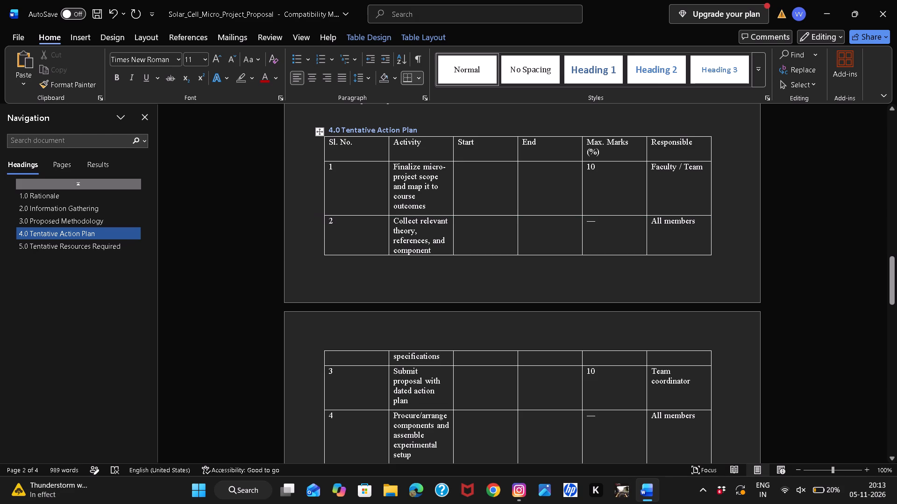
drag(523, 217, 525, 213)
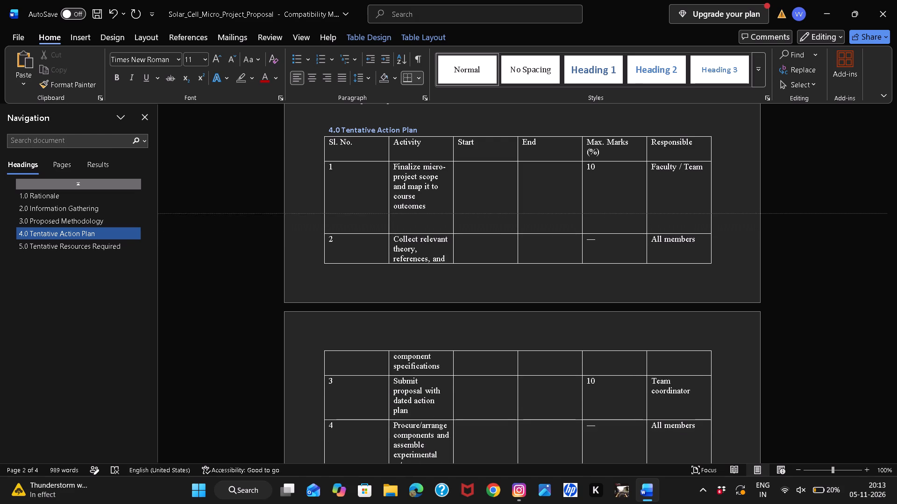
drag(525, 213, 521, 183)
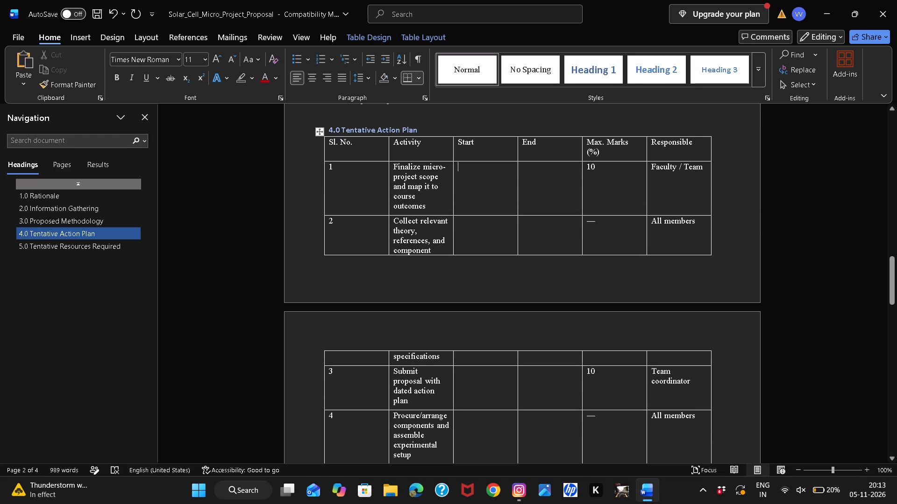
Widen the Activity column and narrow Max. Marks in the Tentative Action Plan table, shifting the Start and End columns toward Max. Marks.
drag(453, 185, 491, 183)
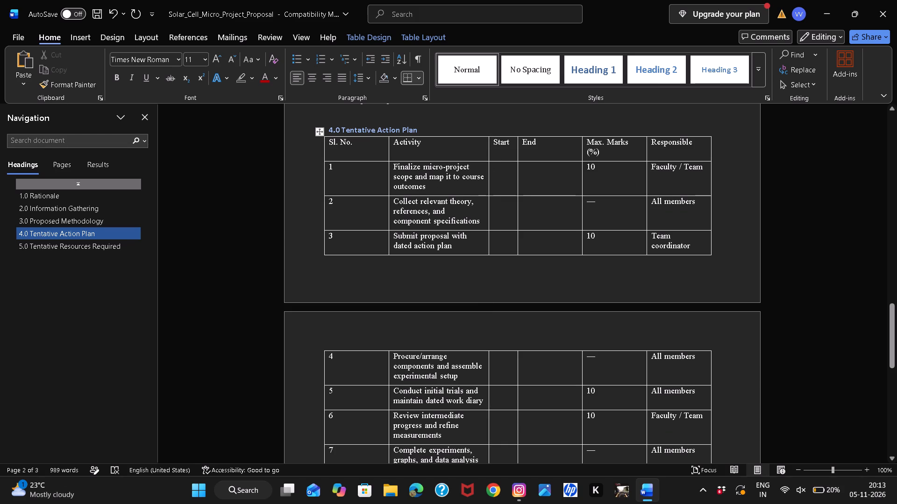
drag(516, 185, 535, 187)
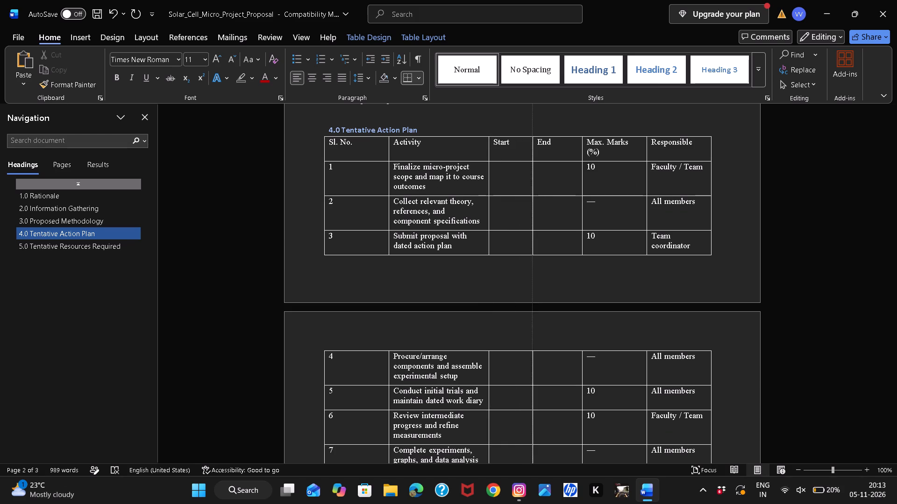
drag(535, 187, 538, 187)
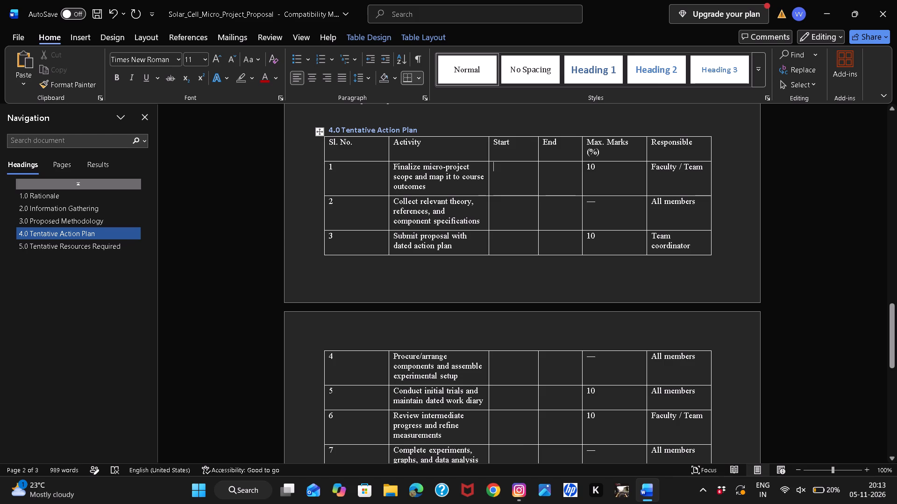
drag(582, 187, 595, 190)
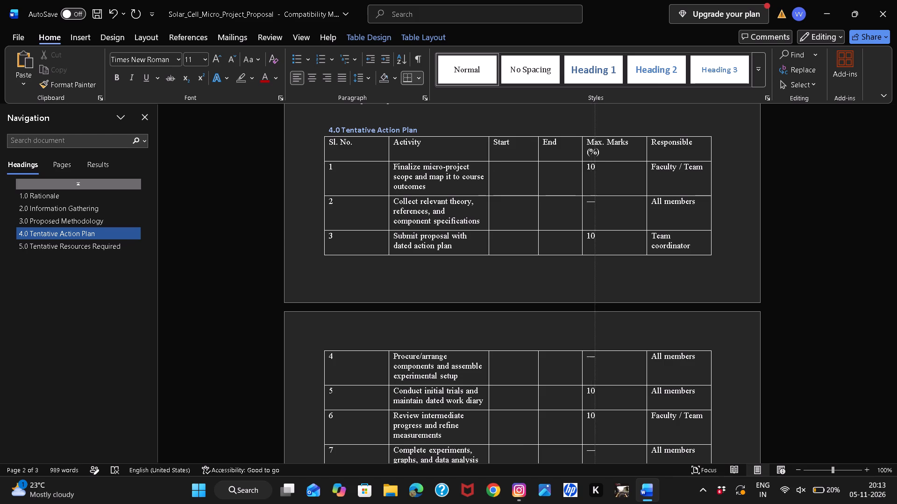
drag(595, 190, 597, 190)
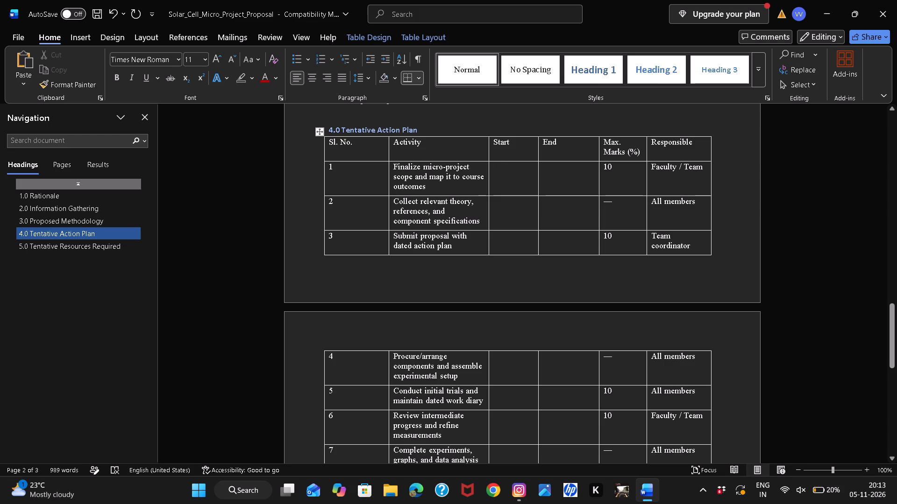
Widen the Tentative Action Plan table on both sides by extending the outer edges of the Responsible and Sl. No. columns.
drag(710, 174, 732, 174)
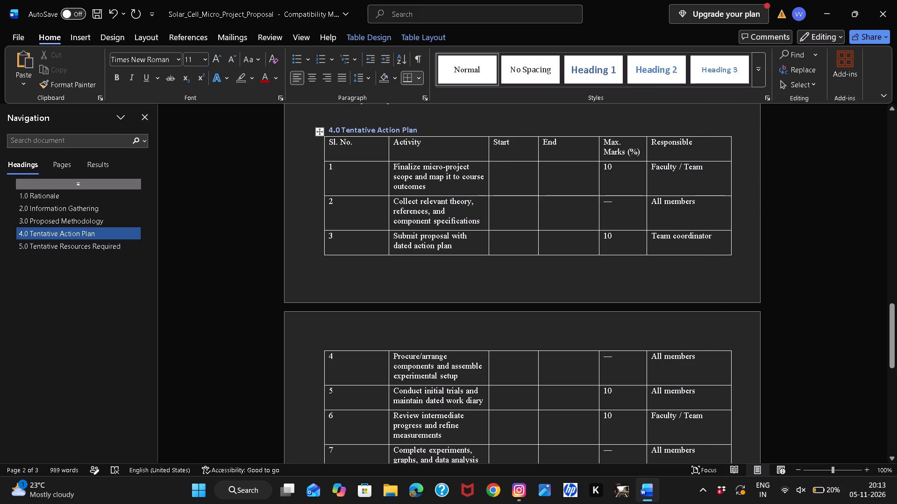
drag(324, 210, 308, 209)
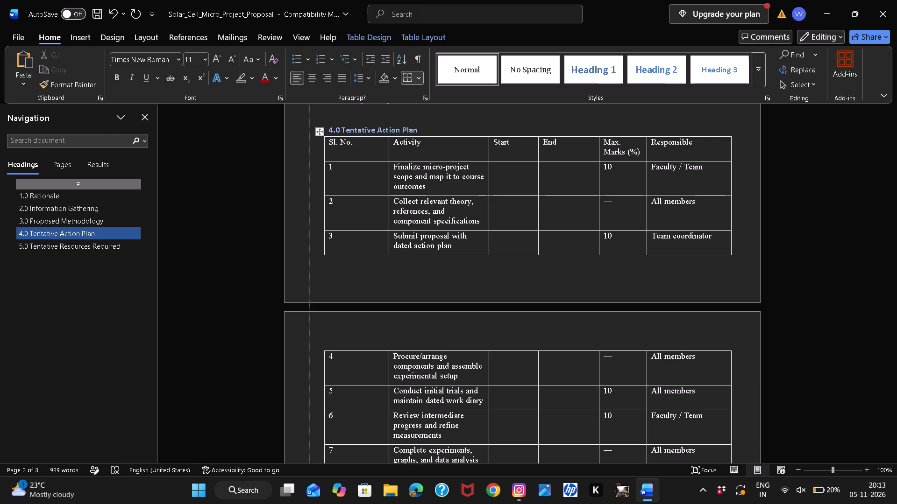
drag(308, 209, 309, 209)
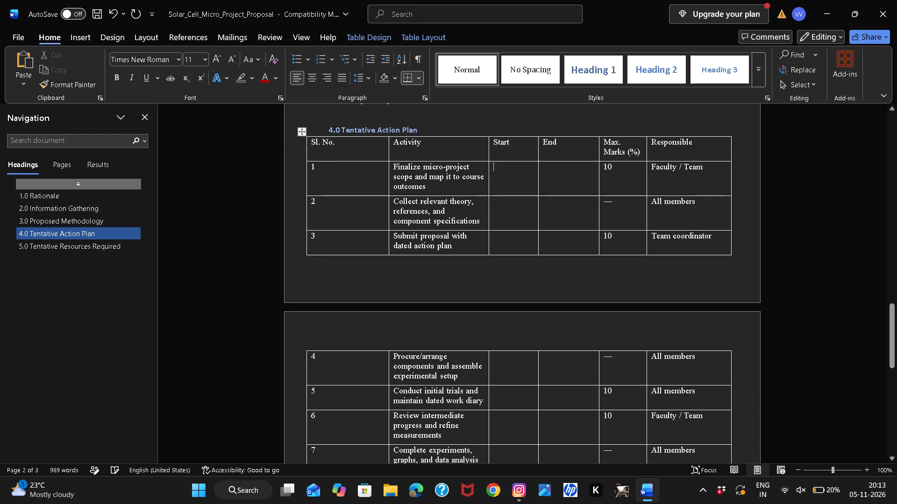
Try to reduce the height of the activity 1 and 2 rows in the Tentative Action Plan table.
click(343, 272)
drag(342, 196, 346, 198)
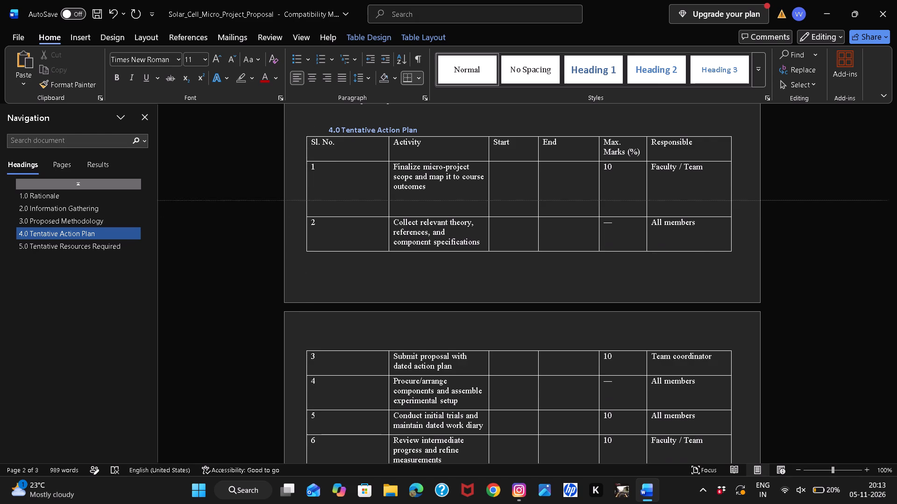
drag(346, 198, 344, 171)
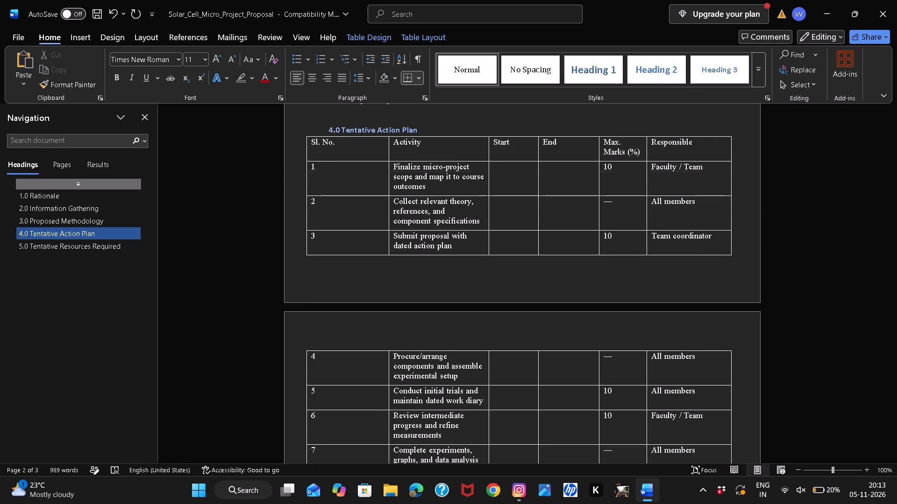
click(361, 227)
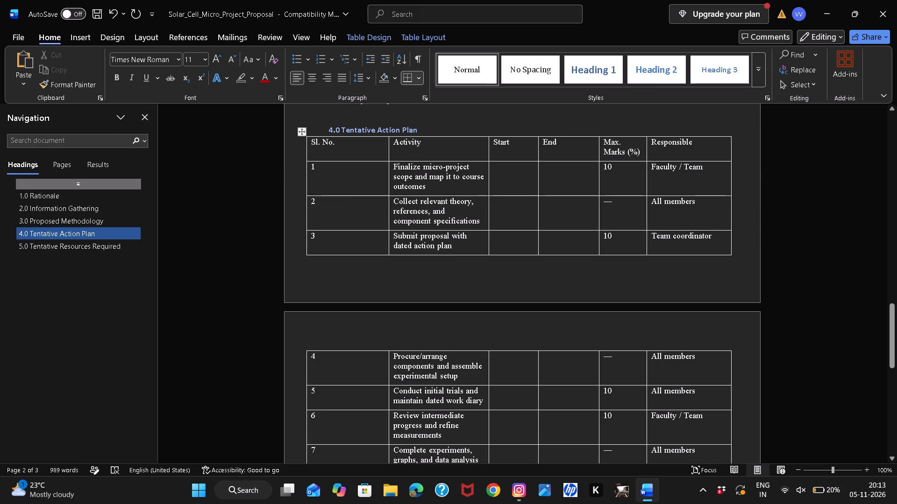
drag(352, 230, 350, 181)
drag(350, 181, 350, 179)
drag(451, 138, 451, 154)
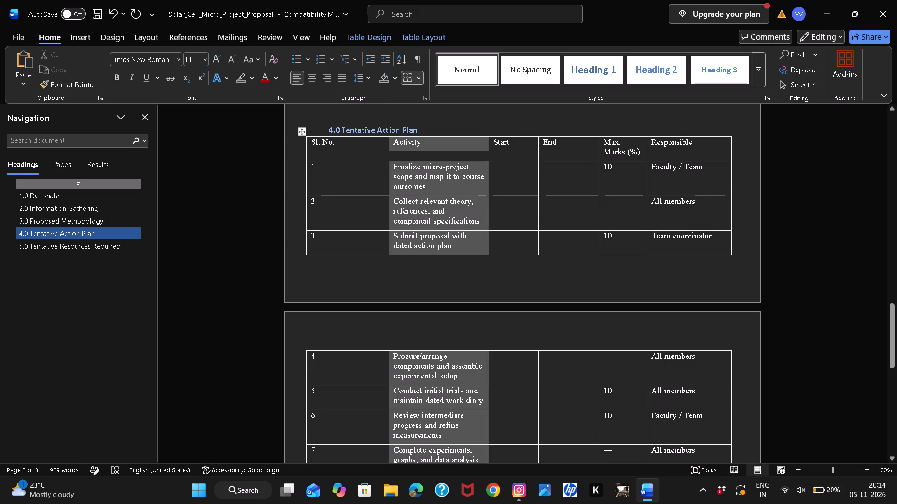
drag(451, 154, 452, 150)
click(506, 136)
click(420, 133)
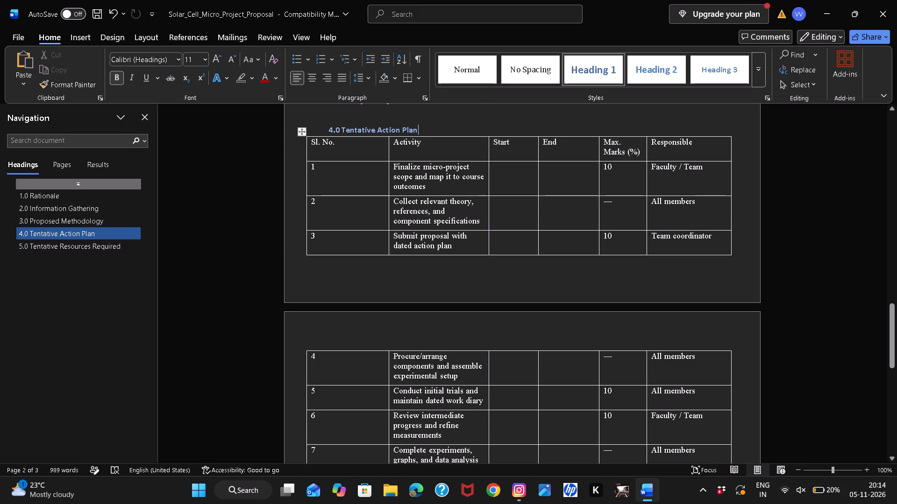
Review the layout of the whole proposal, from the cover section to the Tentative Action Plan and Tentative Resources Required tables.
ctrl+scroll(506, 193, down, 3)
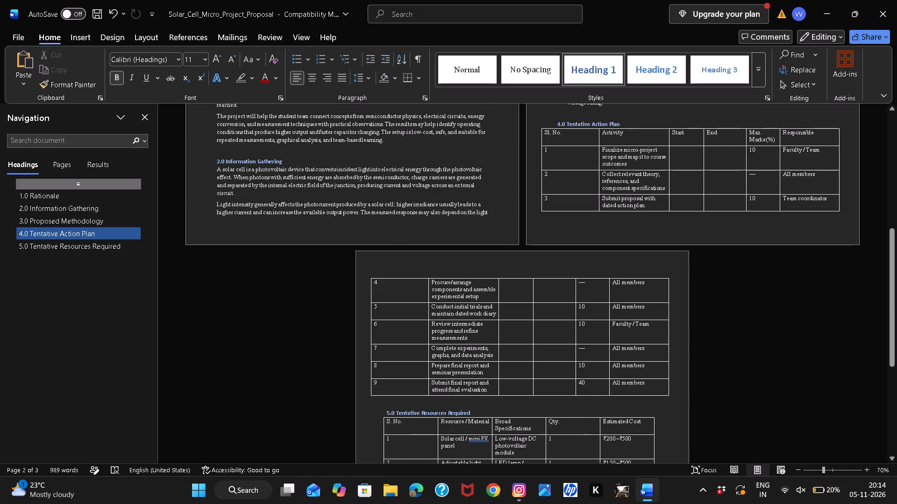
ctrl+scroll(506, 193, down, 4)
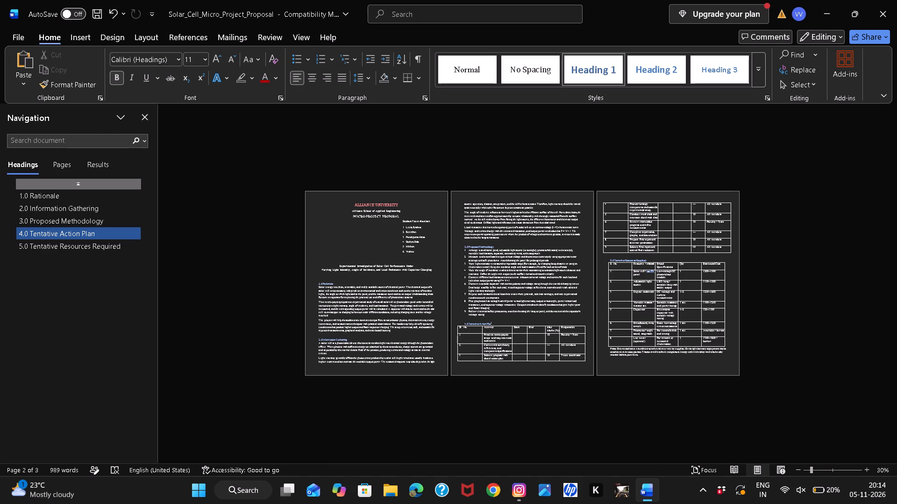
ctrl+scroll(502, 319, down, 5)
scroll(502, 319, up, 1)
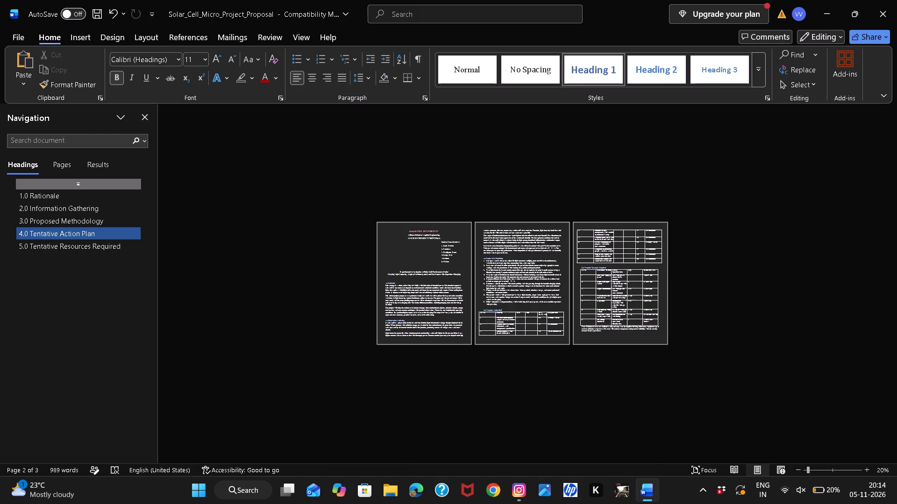
ctrl+scroll(502, 319, up, 2)
scroll(502, 319, left, 2)
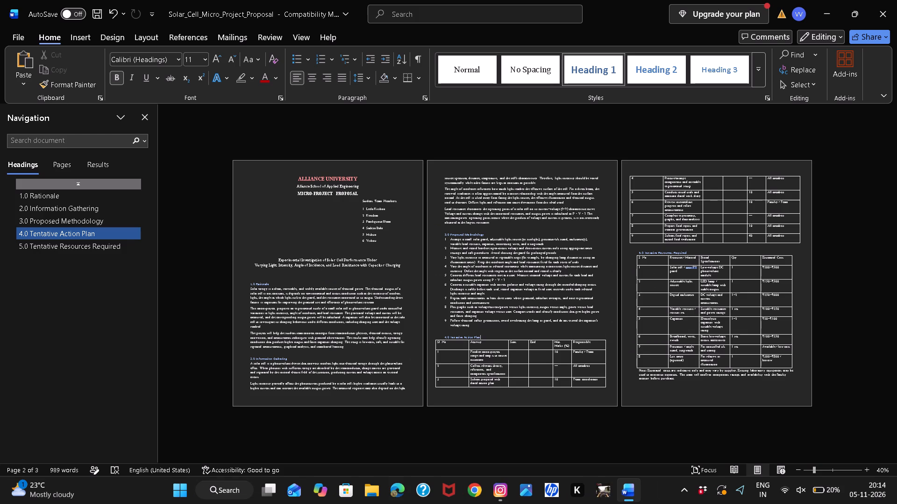
scroll(502, 319, left, 1)
ctrl+scroll(458, 157, up, 5)
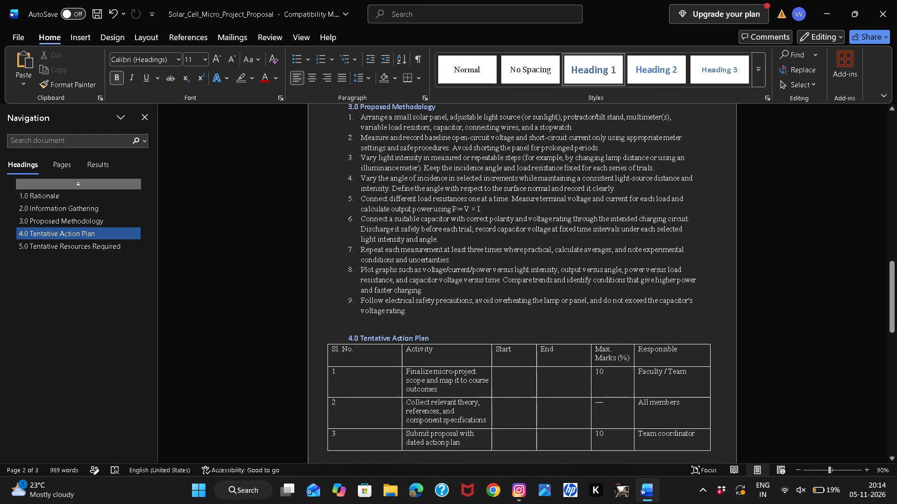
ctrl+scroll(441, 266, up, 4)
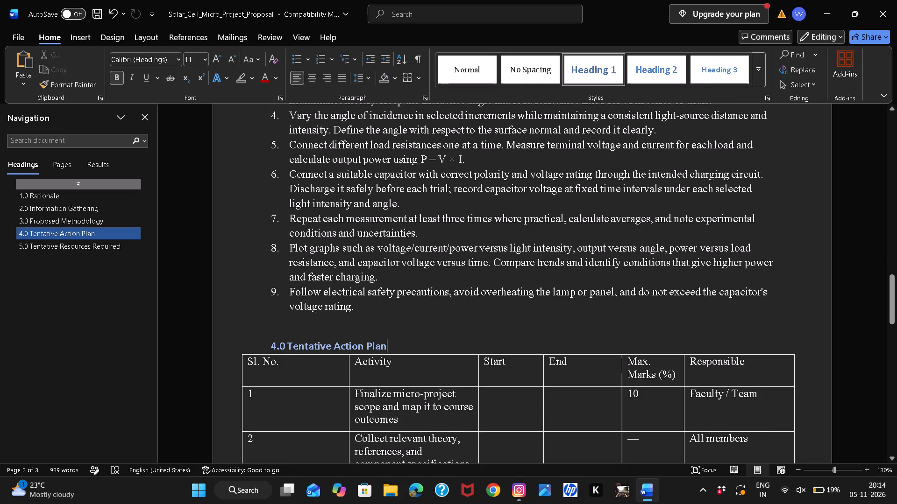
ctrl+scroll(441, 266, down, 1)
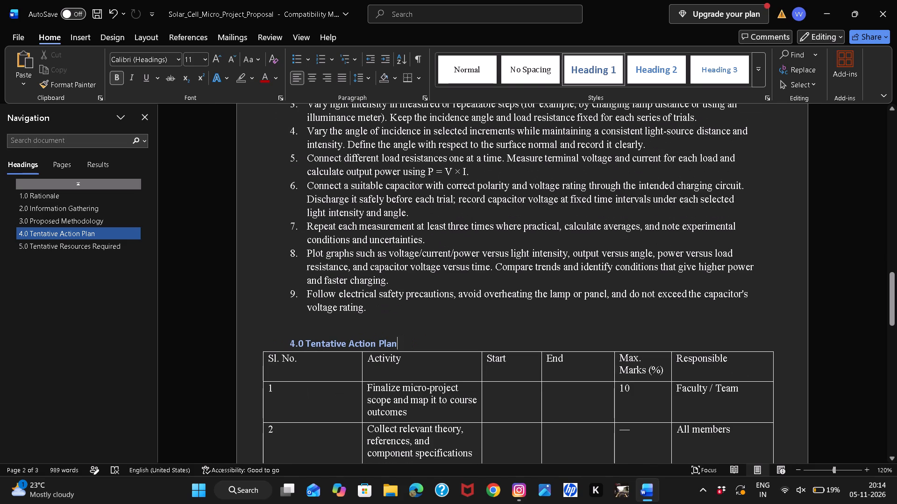
ctrl+scroll(394, 324, down, 2)
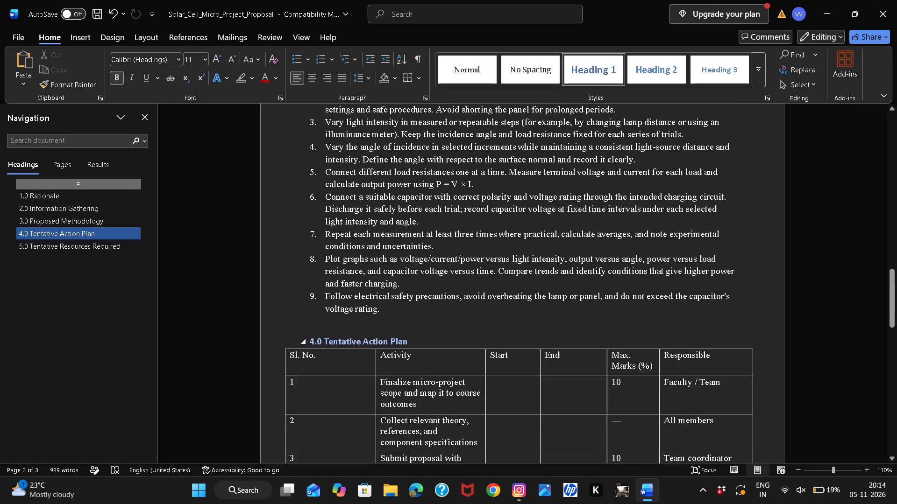
ctrl+scroll(394, 324, down, 1)
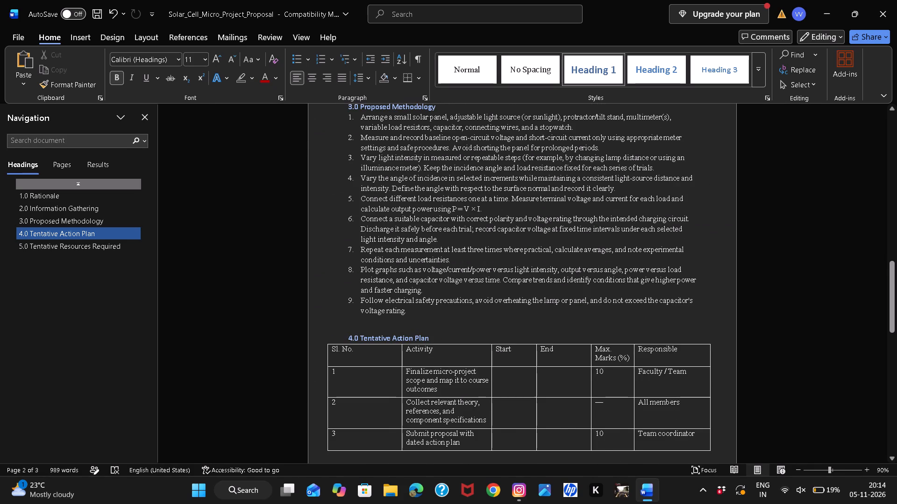
scroll(344, 255, up, 9)
scroll(344, 255, down, 1)
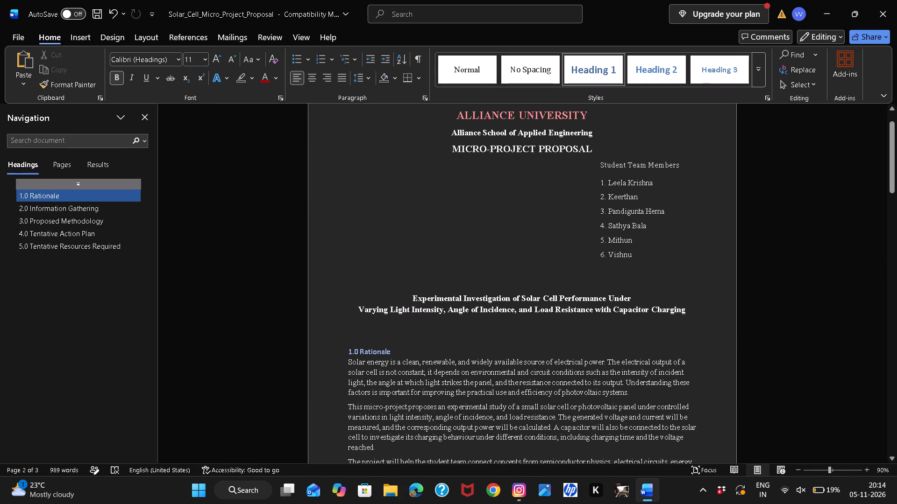
scroll(344, 255, down, 3)
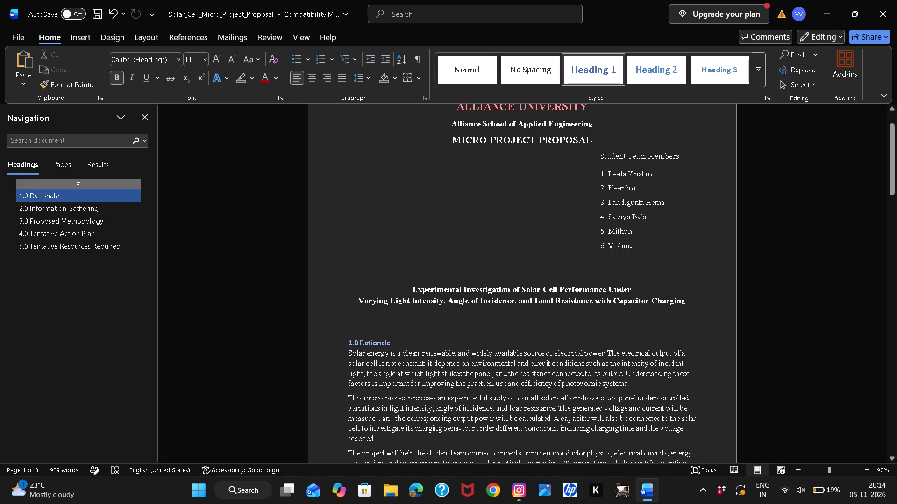
scroll(344, 255, down, 2)
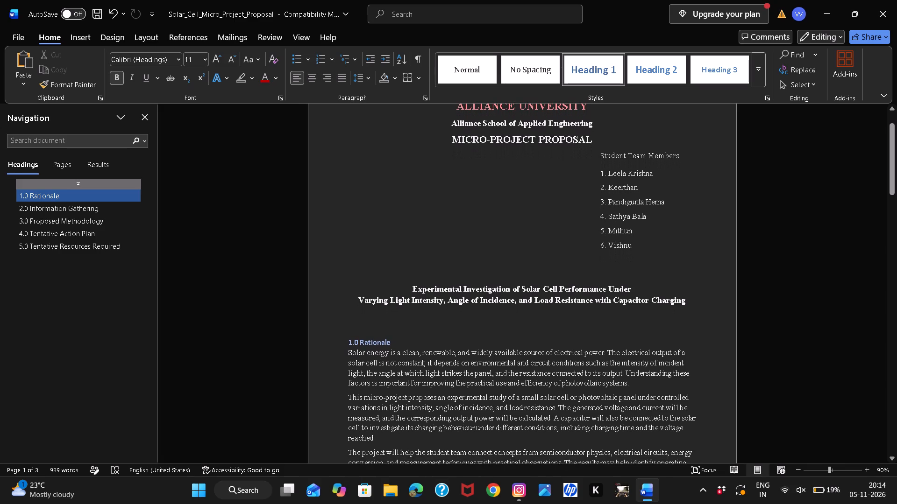
scroll(344, 255, down, 1)
scroll(473, 251, down, 4)
scroll(473, 251, right, 4)
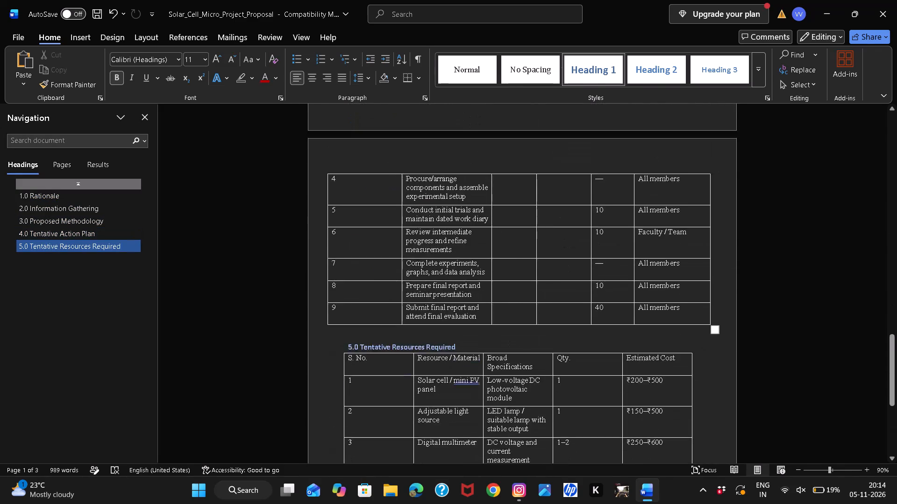
scroll(473, 251, right, 3)
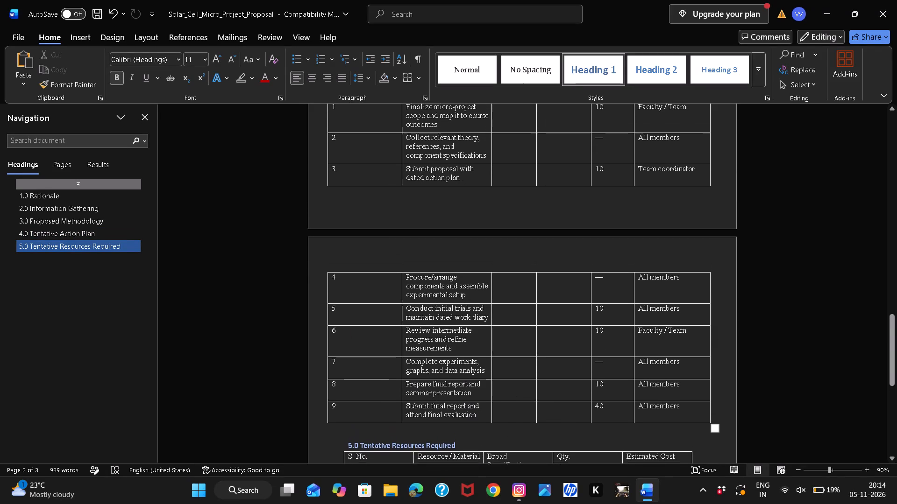
scroll(473, 251, right, 1)
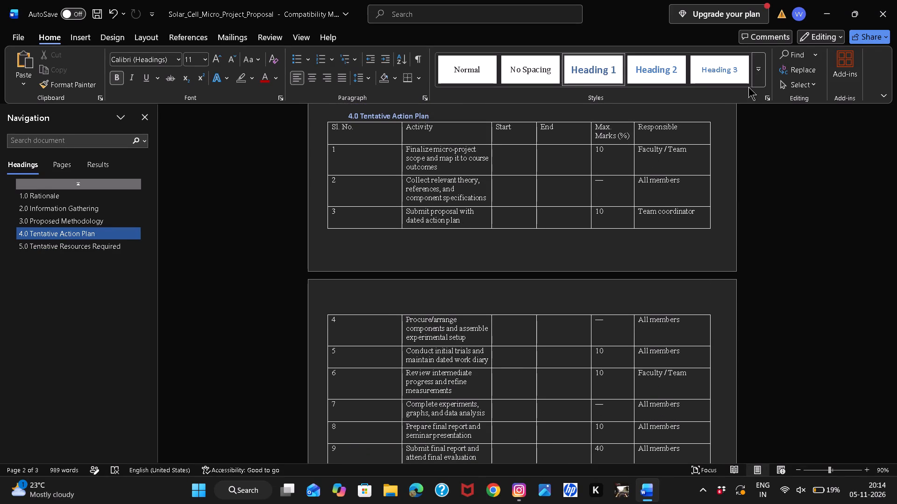
Clear the Responsible entry for activity 1 in the Tentative Action Plan table.
click(699, 154)
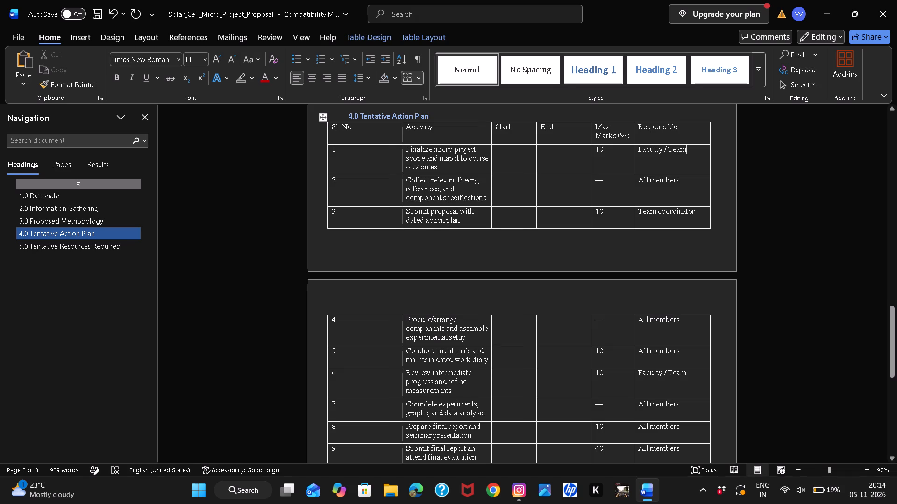
key(BackSpace)
key(BackSpace)
key(BackSpace)
key(BackSpace)
key(BackSpace)
key(BackSpace)
key(BackSpace)
key(BackSpace)
key(BackSpace)
key(BackSpace)
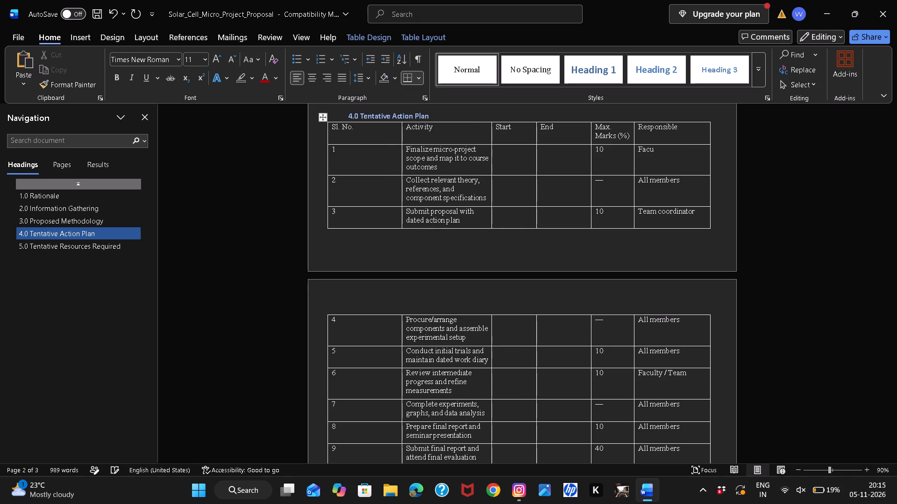
key(BackSpace)
key(BackSpace)
key(BackSpace)
key(BackSpace)
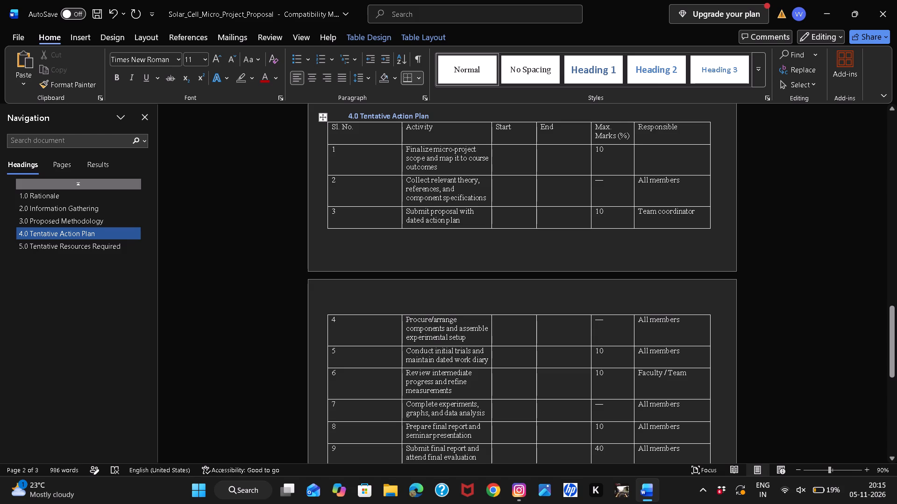
Insert a new column between Max. Marks (%) and Responsible in the Tentative Action Plan table.
click(634, 119)
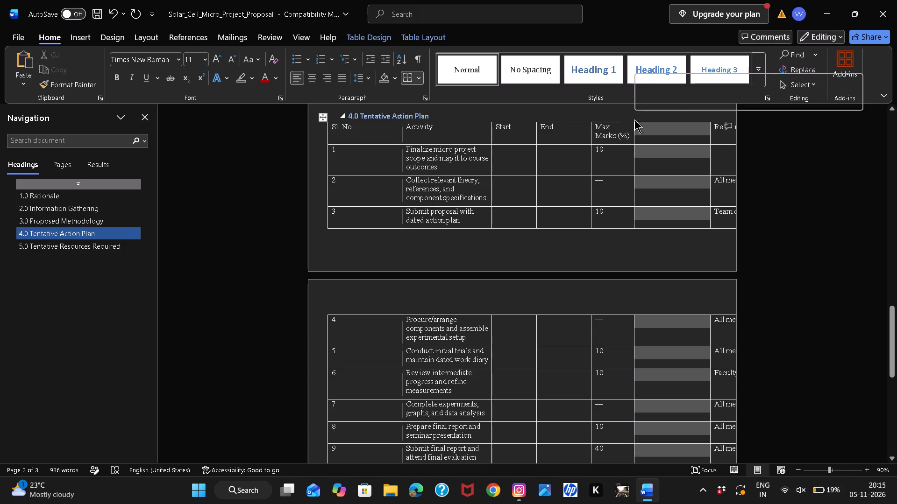
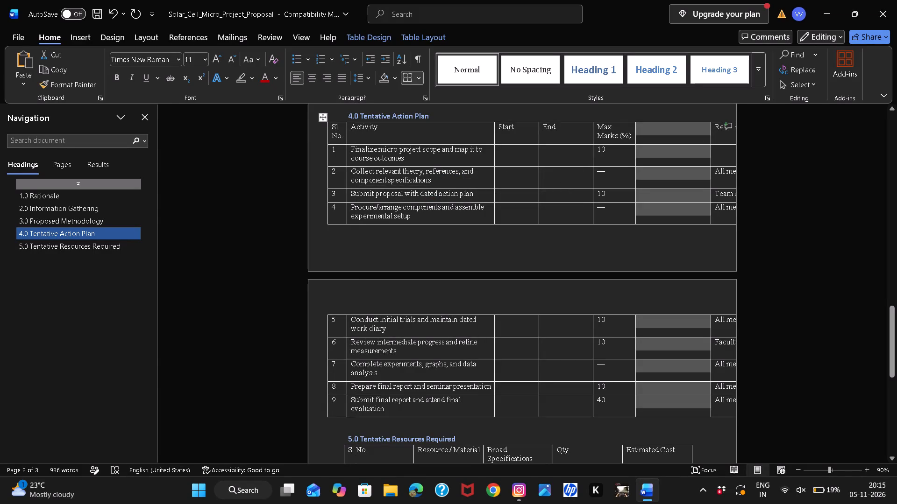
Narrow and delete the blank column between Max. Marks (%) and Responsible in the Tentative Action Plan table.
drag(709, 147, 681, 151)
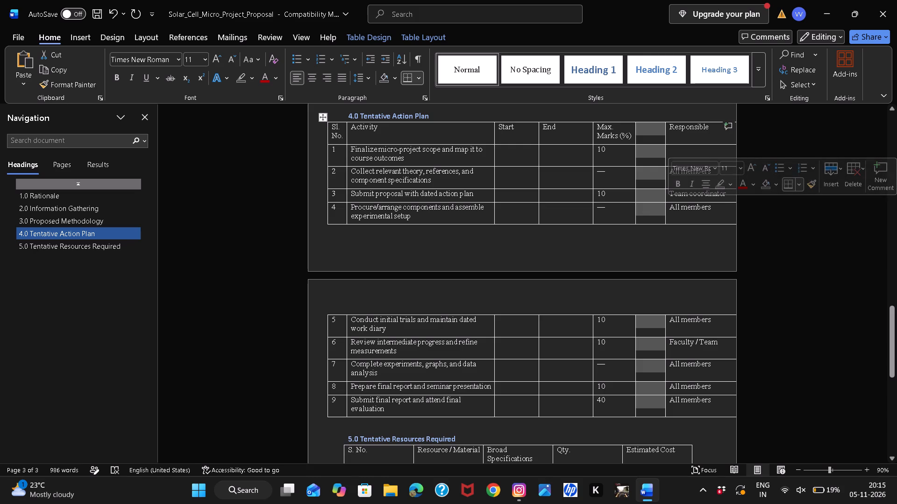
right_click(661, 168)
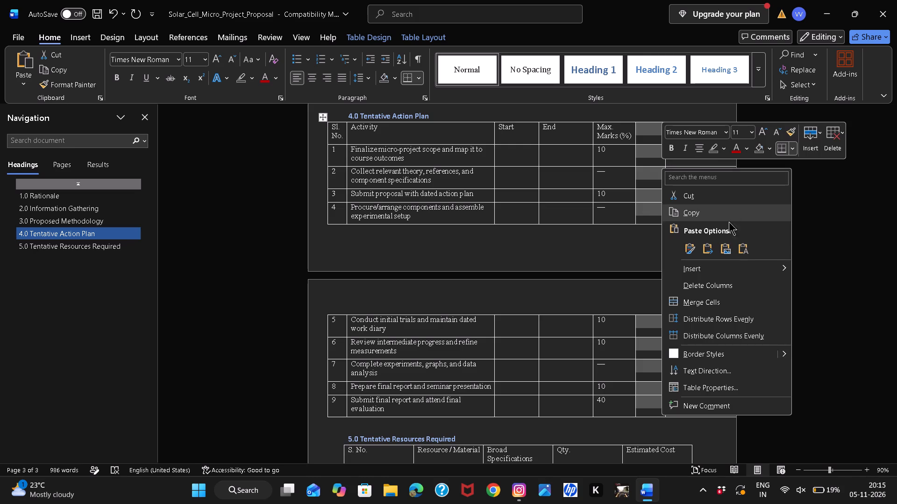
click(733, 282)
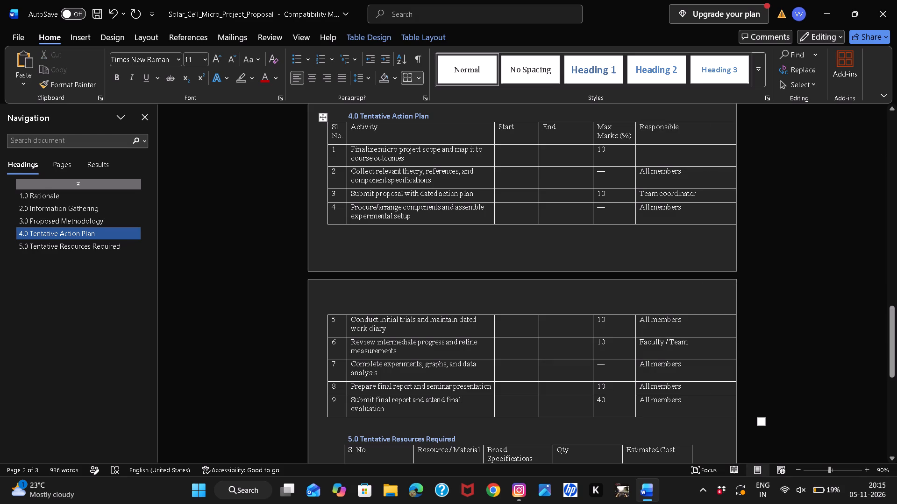
Undo the recent column changes in the Tentative Action Plan table, back to the wide Sl. No. column and no extra column.
scroll(727, 133, left, 11)
drag(827, 469, 762, 480)
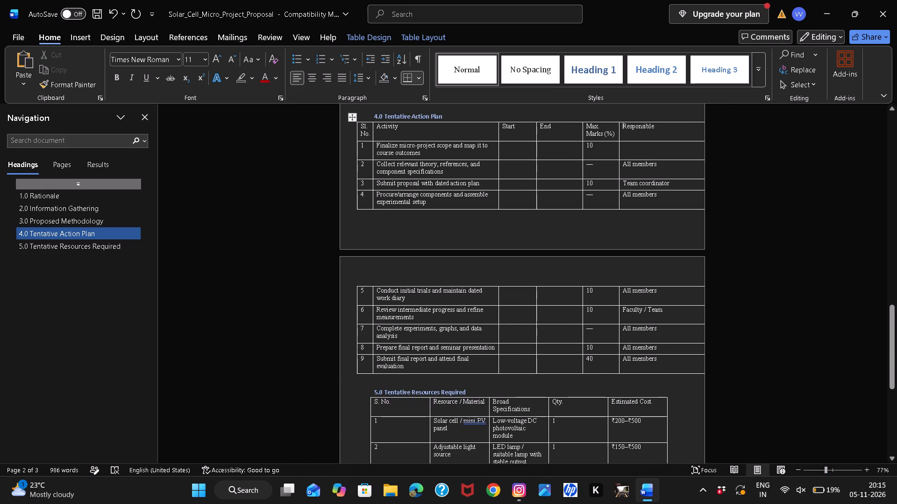
scroll(500, 165, left, 2)
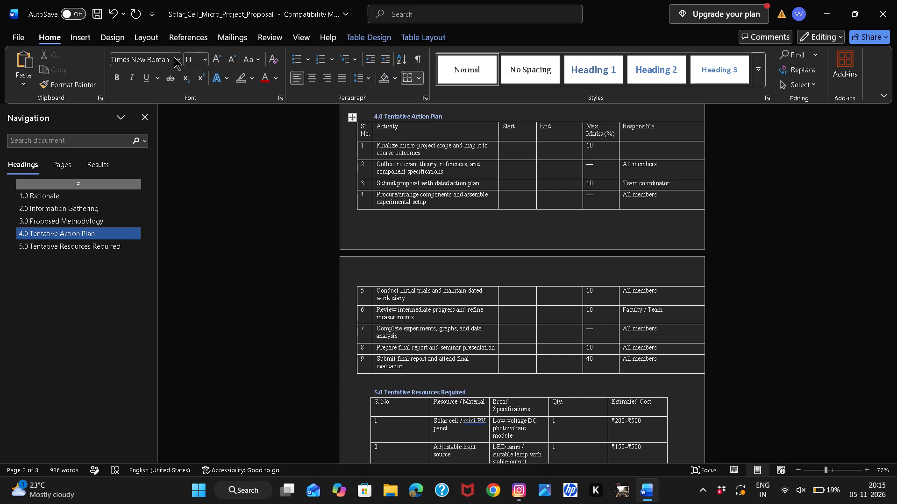
click(108, 7)
click(108, 7)
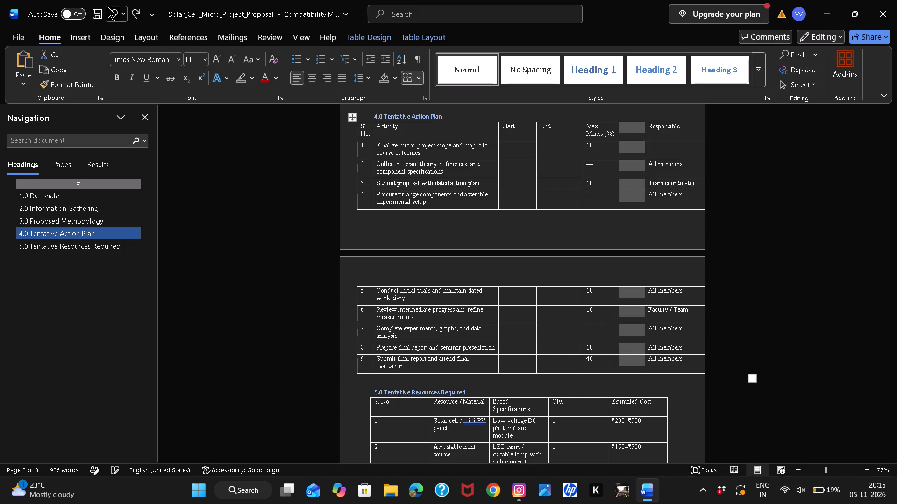
click(108, 7)
click(108, 7)
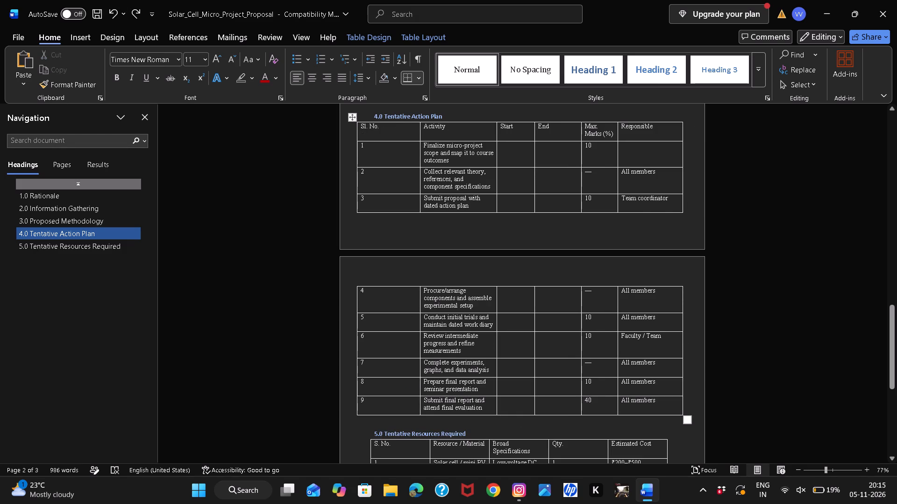
Narrow the Sl. No. column of the Tentative Action Plan table so its heading wraps, giving the space to Activity.
drag(419, 154, 399, 151)
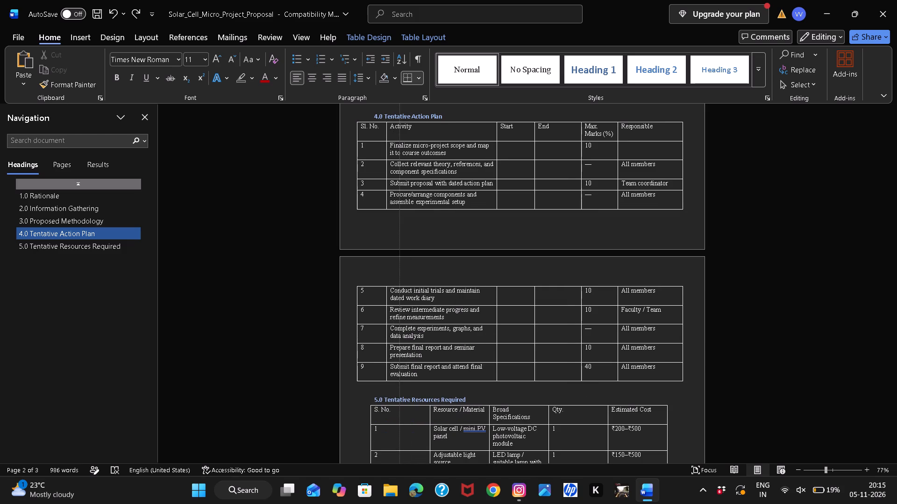
drag(399, 151, 387, 150)
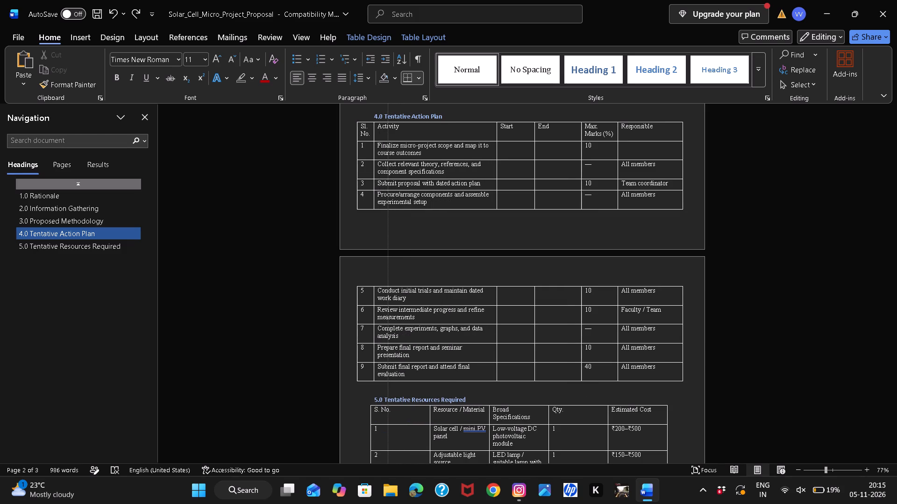
drag(387, 150, 389, 150)
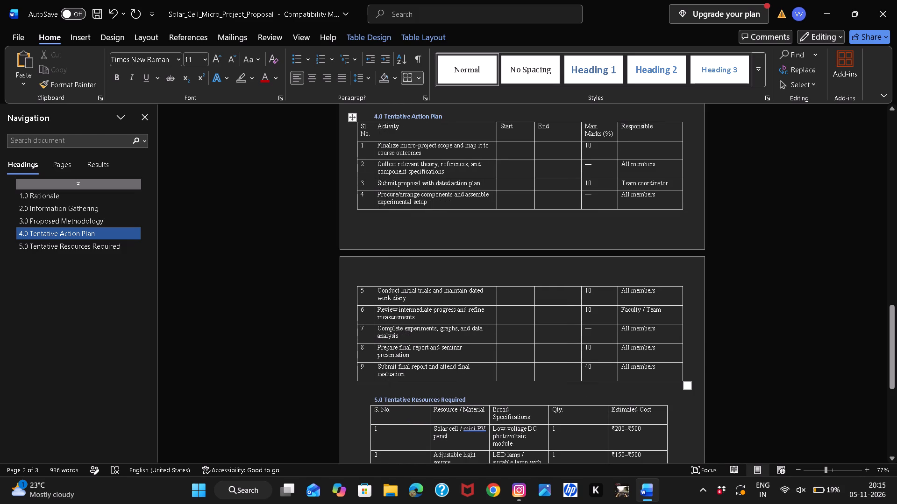
Narrow the Responsible column by pulling in the outer edge of the Tentative Action Plan table.
drag(683, 168, 678, 168)
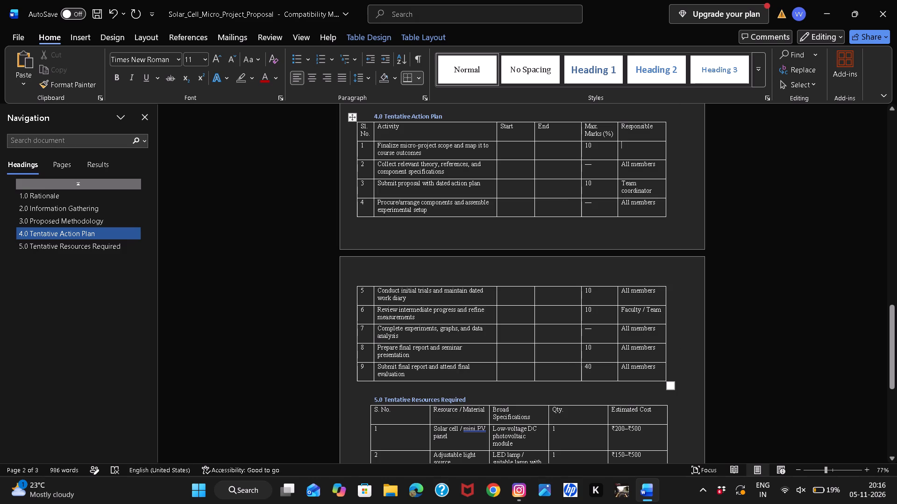
Narrow the Start and End columns of the Tentative Action Plan table, widening Max. Marks (%) so its heading fits on one line.
drag(581, 139, 573, 137)
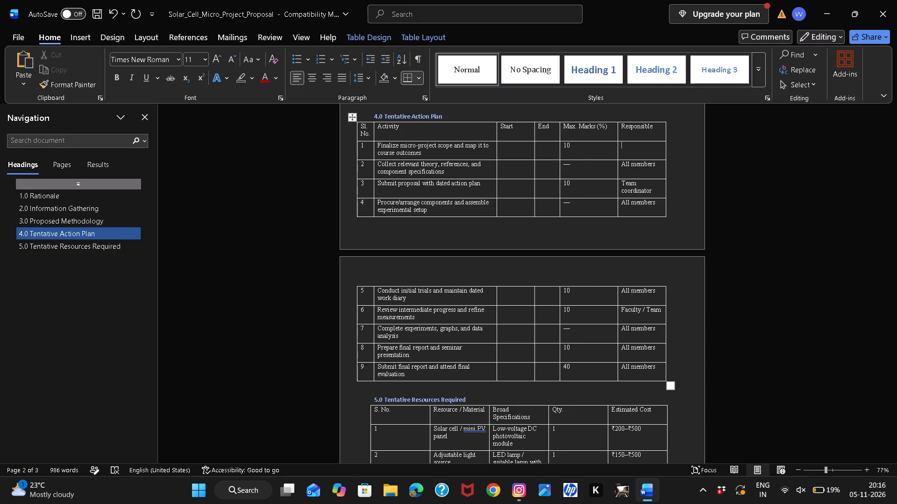
click(535, 134)
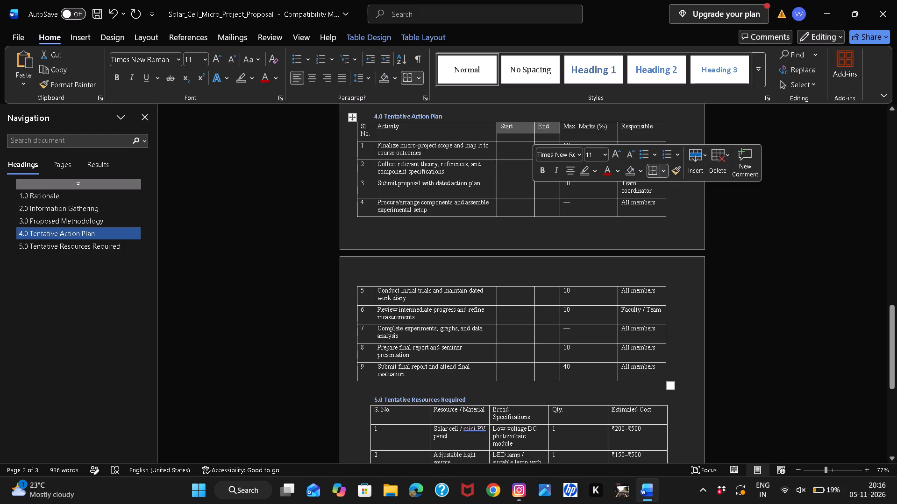
click(535, 190)
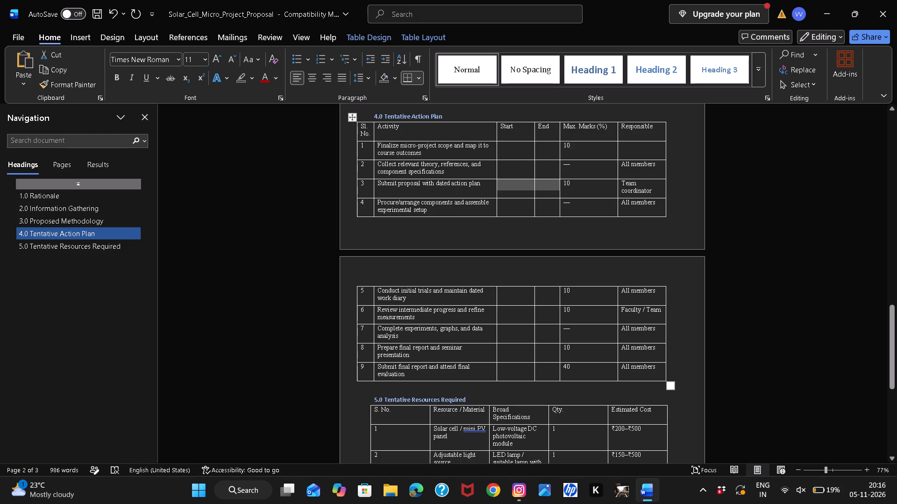
click(536, 189)
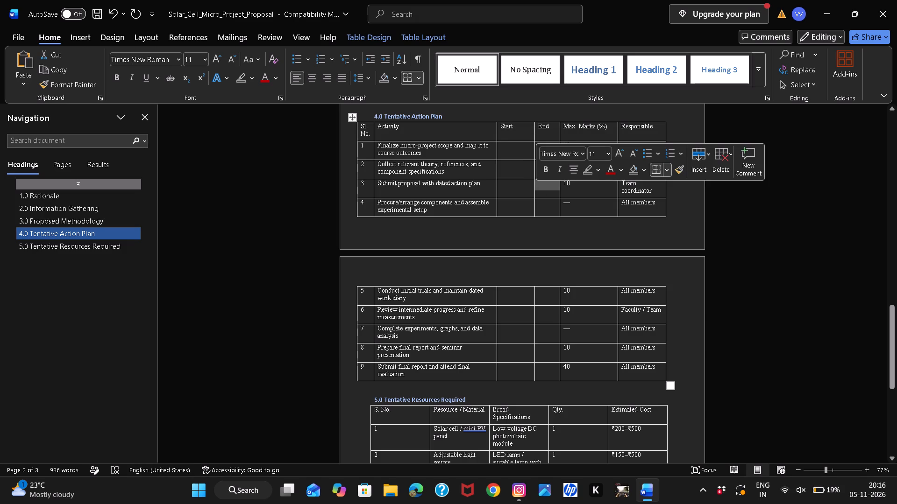
click(536, 189)
click(533, 226)
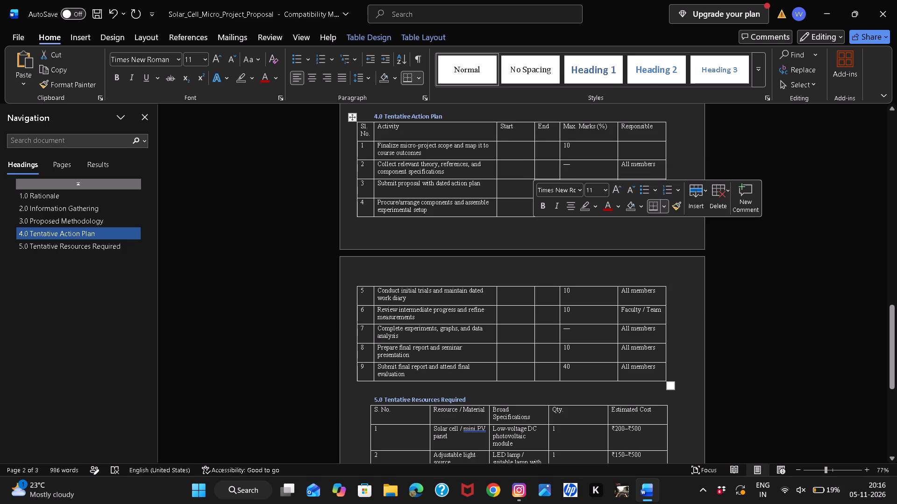
click(562, 240)
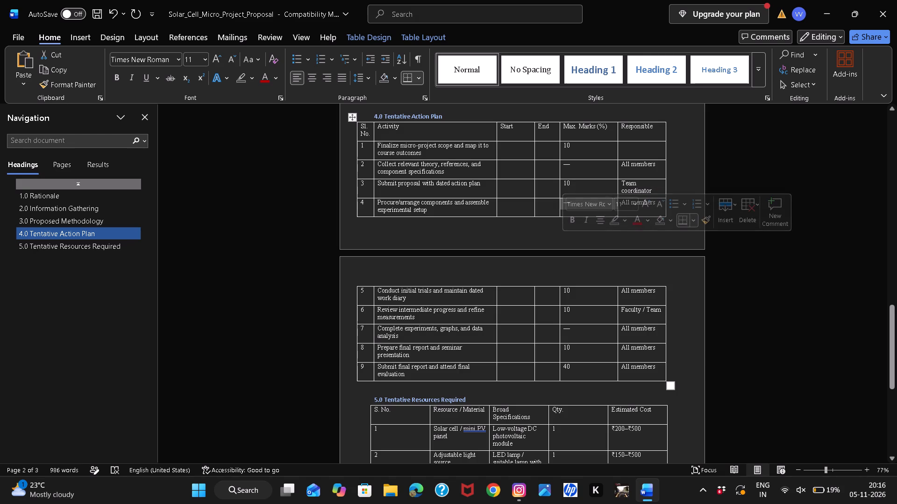
drag(534, 210, 537, 210)
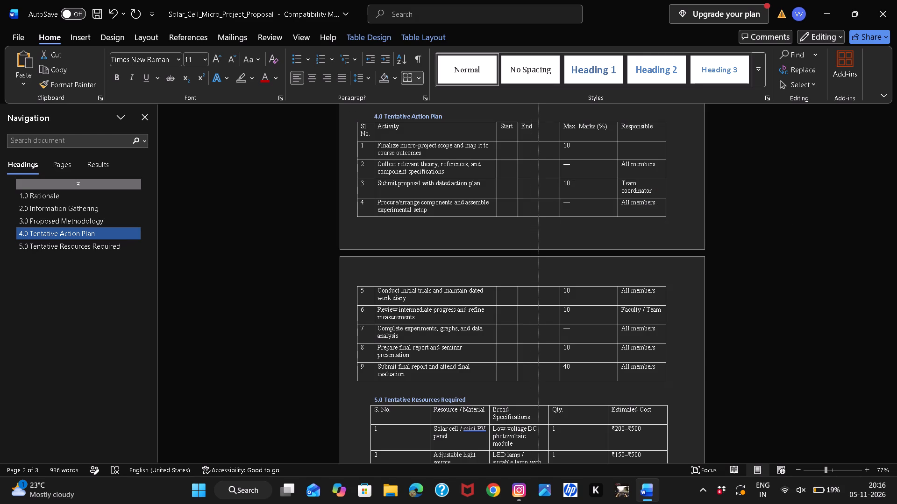
drag(537, 210, 538, 211)
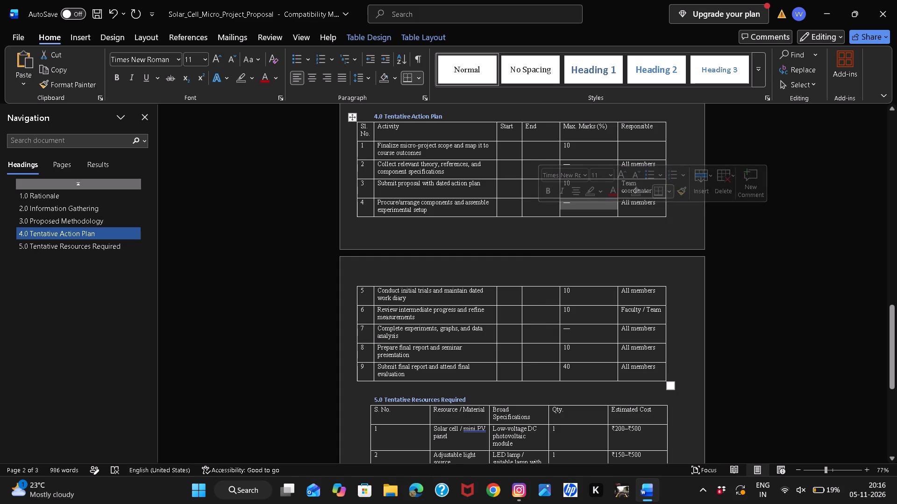
drag(559, 134, 564, 133)
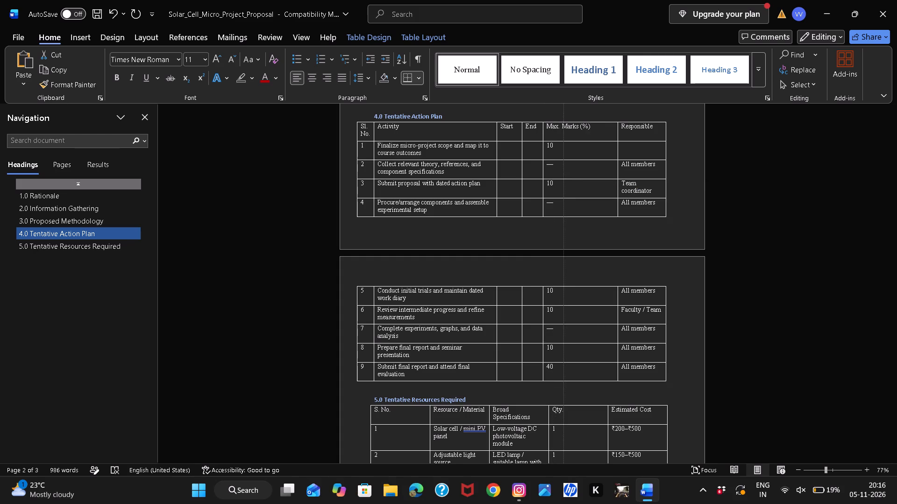
drag(564, 133, 564, 136)
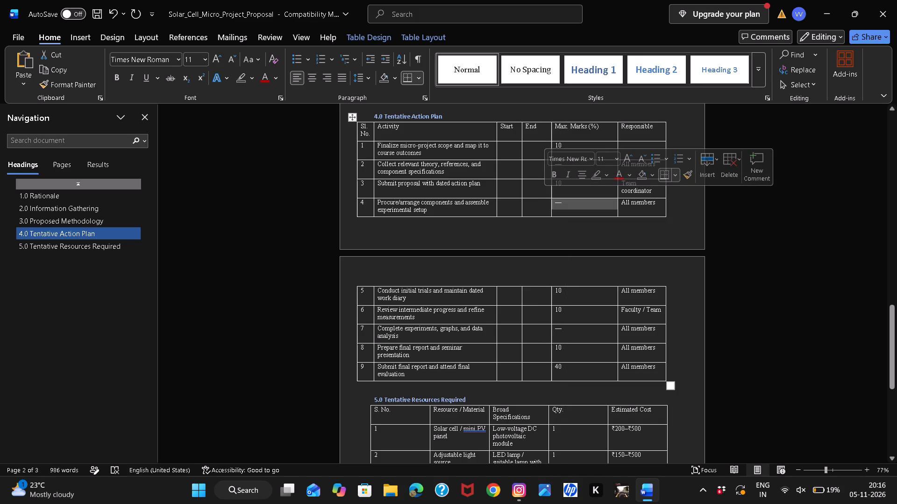
Widen the Start column slightly by moving its border with the Activity column in the Tentative Action Plan table.
drag(527, 141, 527, 135)
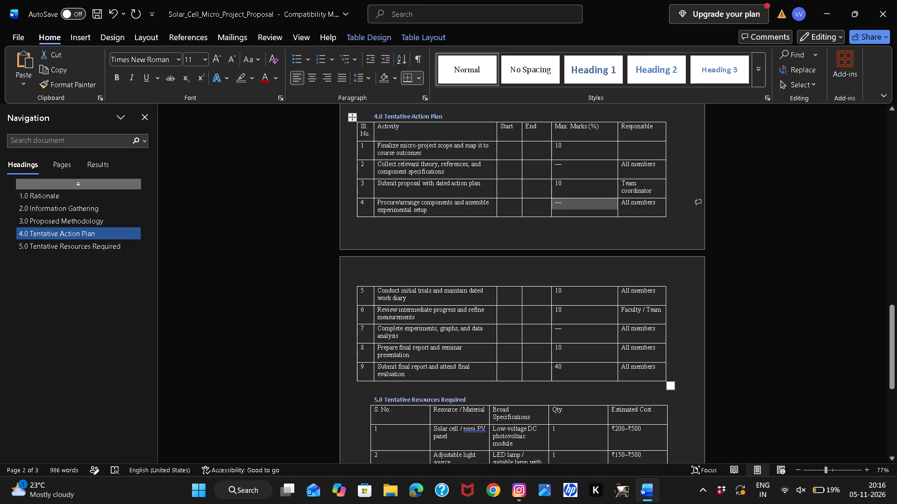
drag(521, 163, 518, 164)
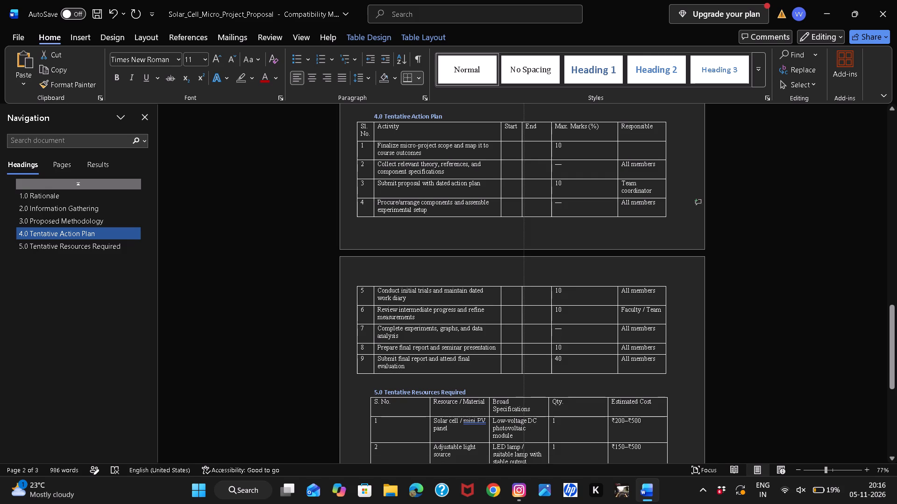
drag(518, 164, 508, 160)
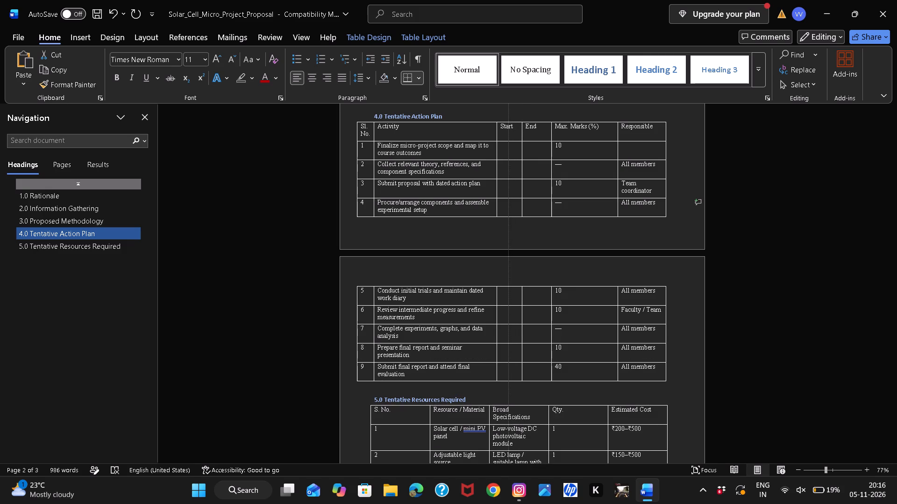
drag(508, 160, 507, 160)
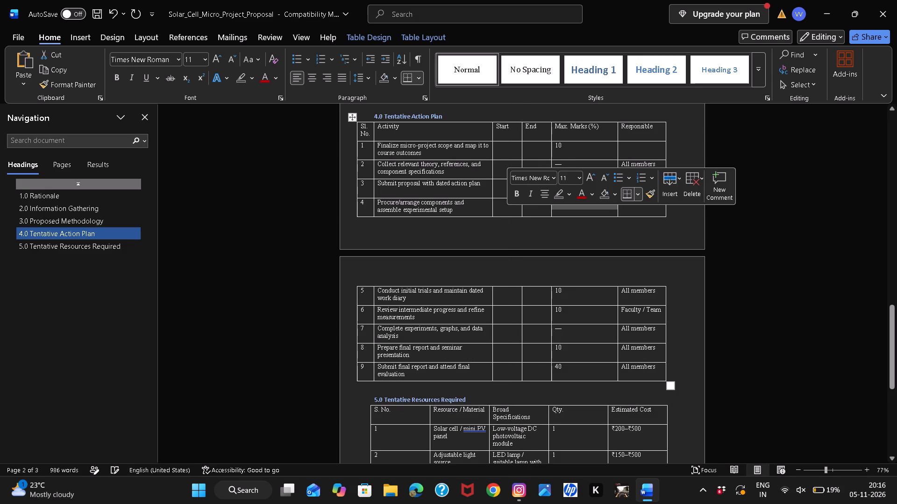
Rename the Start and End headings of the Tentative Action Plan table as Start Date and End Date.
click(536, 242)
click(512, 129)
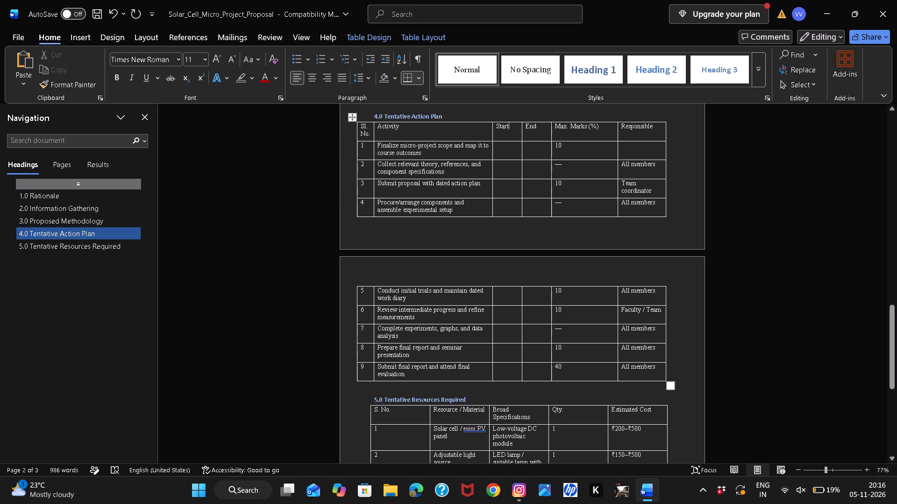
key(space)
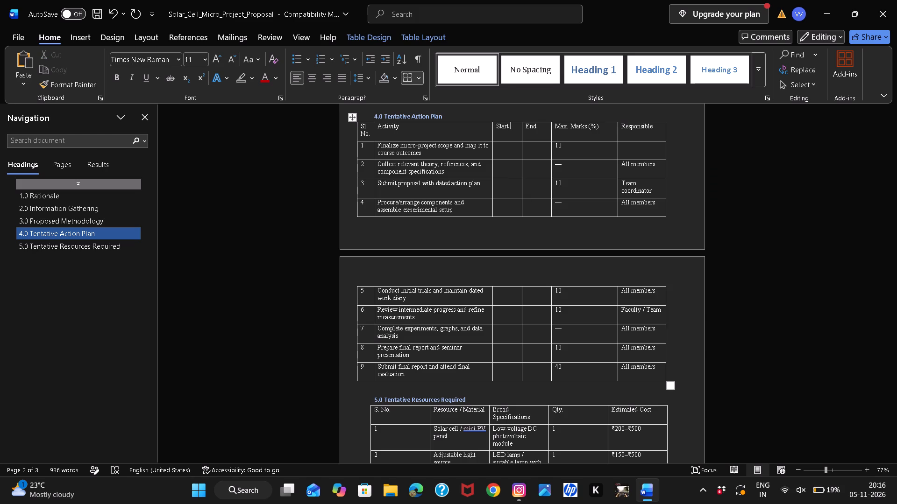
text(Date)
click(537, 127)
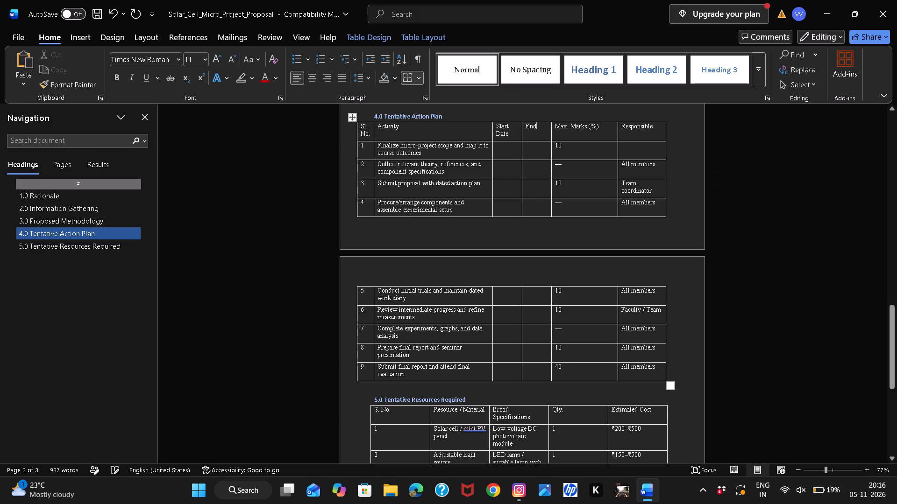
key(space)
text(Date)
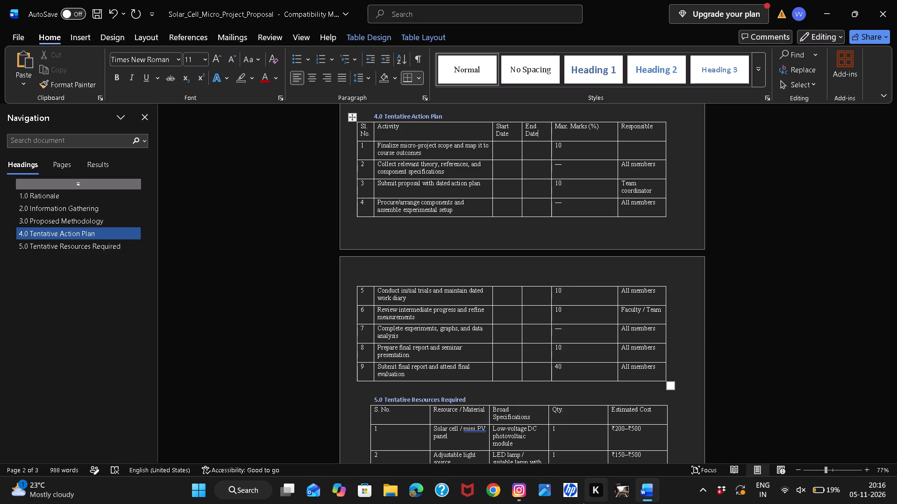
Switch from Word to the K app.
click(593, 499)
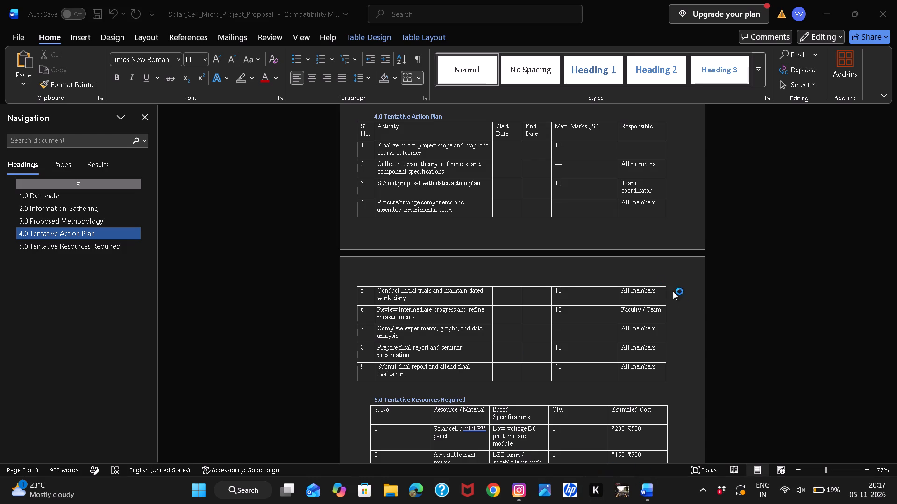
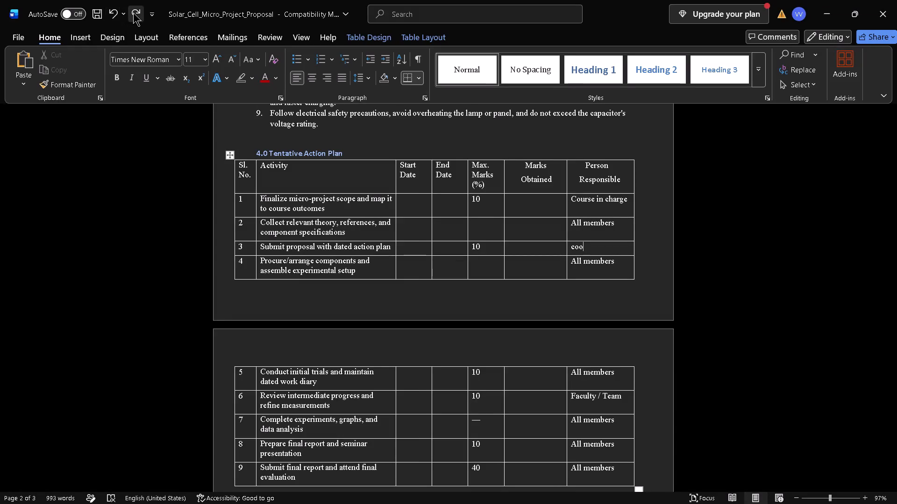
Redo the remaining undone edits, clearing the Person Responsible cell of activity 3 in the Tentative Action Plan table.
double_click(133, 13)
click(133, 13)
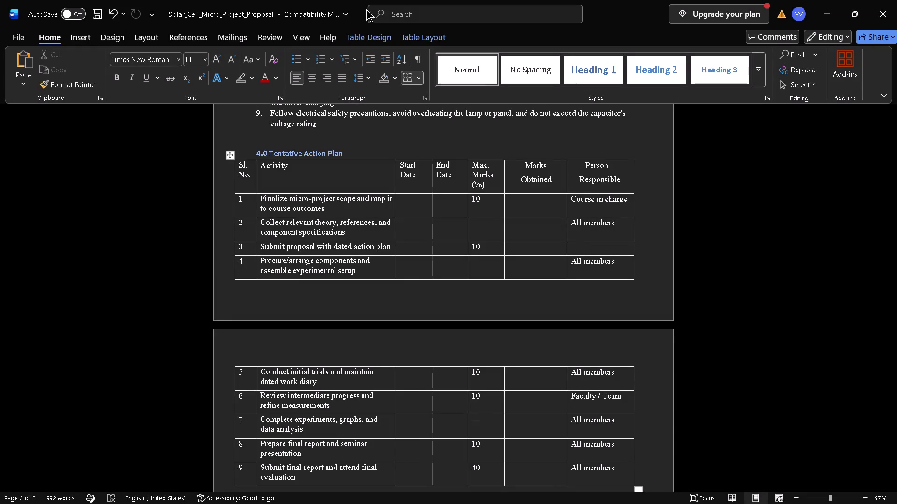
click(811, 87)
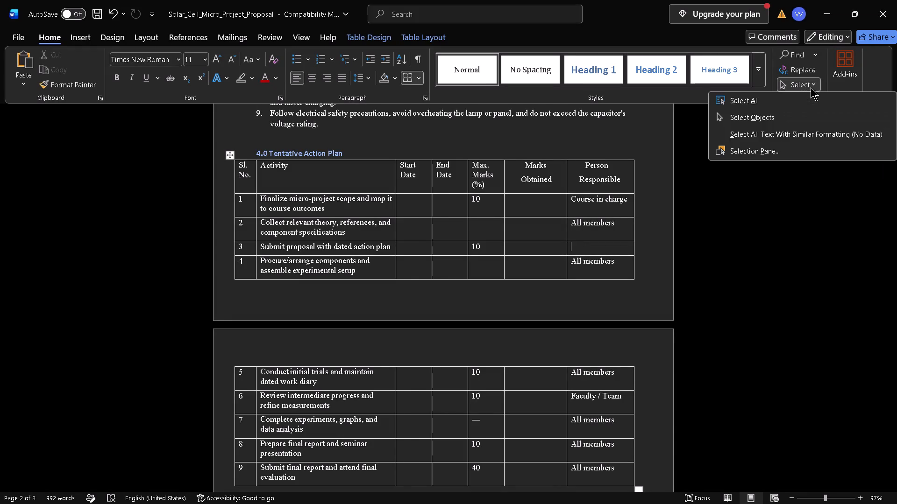
click(765, 201)
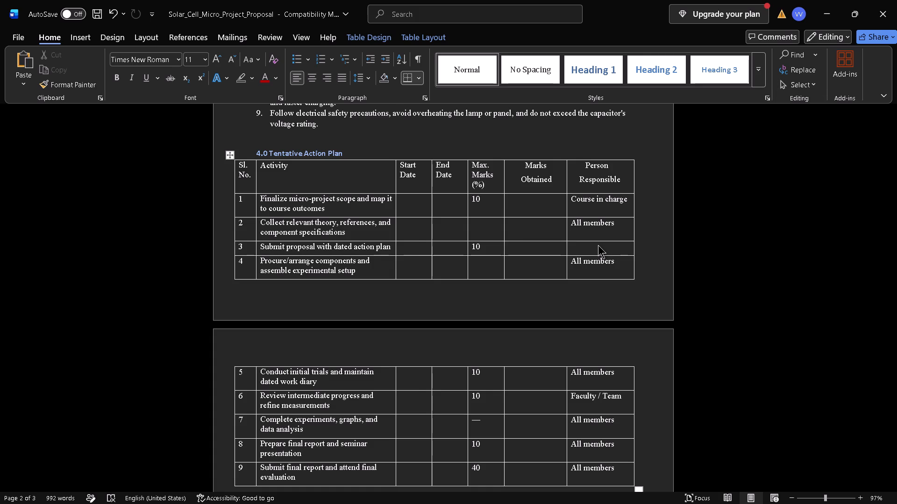
Enter the team leader's name followed by "(lead);all members" as Person Responsible for activity 3.
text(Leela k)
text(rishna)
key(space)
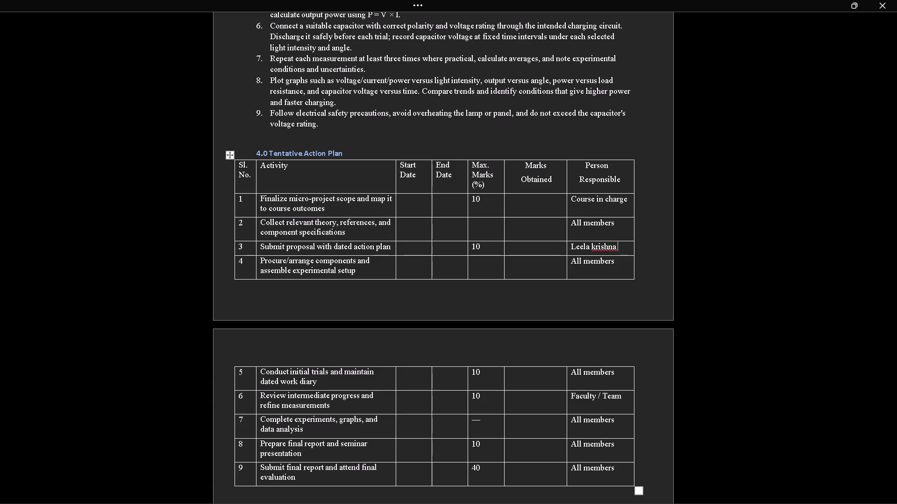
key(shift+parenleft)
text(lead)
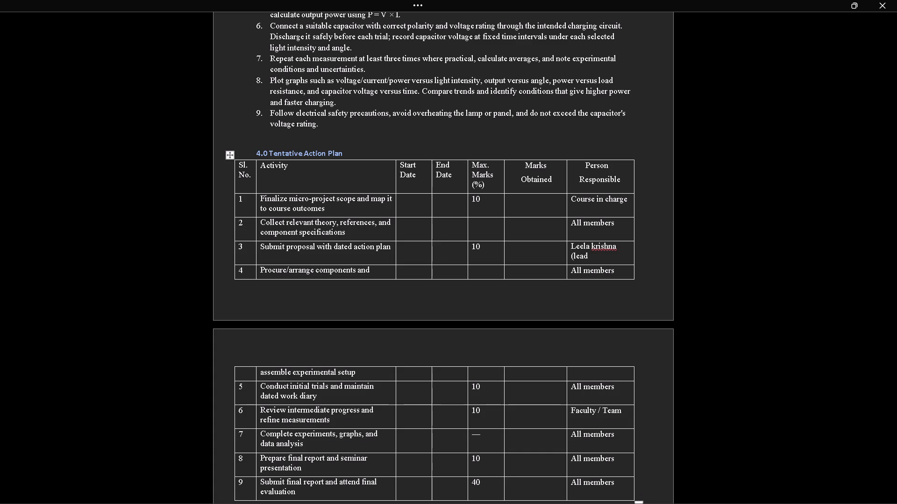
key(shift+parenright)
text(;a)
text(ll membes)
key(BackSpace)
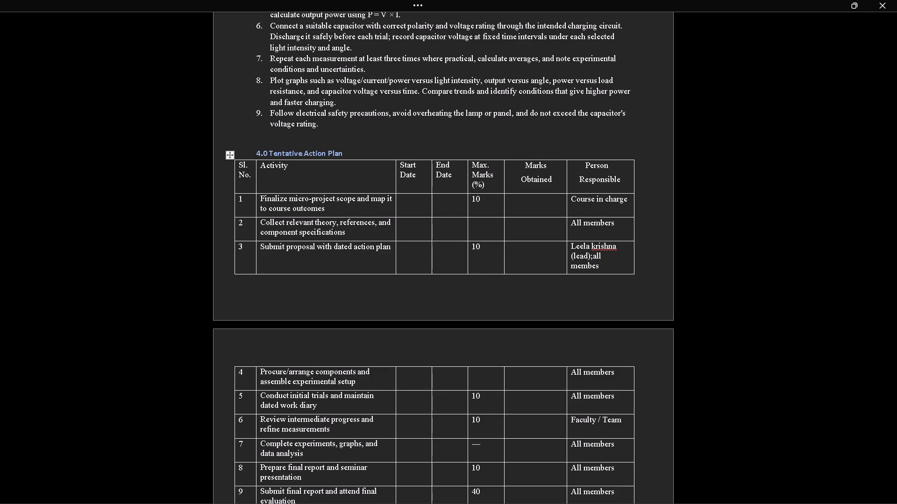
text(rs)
Insert four extra spaces before "members" in activity 3's Person Responsible entry.
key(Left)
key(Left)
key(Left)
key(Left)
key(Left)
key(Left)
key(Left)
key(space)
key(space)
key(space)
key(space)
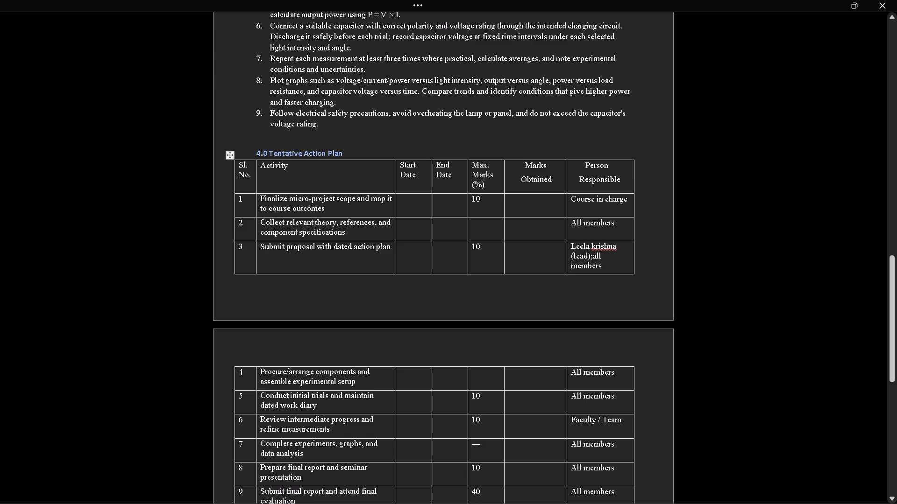
Review the Tentative Action Plan table and the Proposed Methodology section above it.
scroll(589, 255, down, 1)
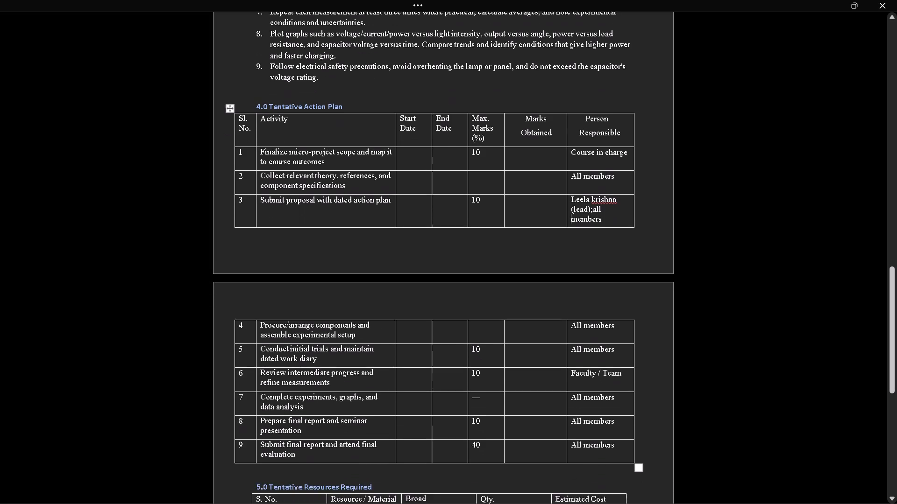
scroll(589, 255, down, 1)
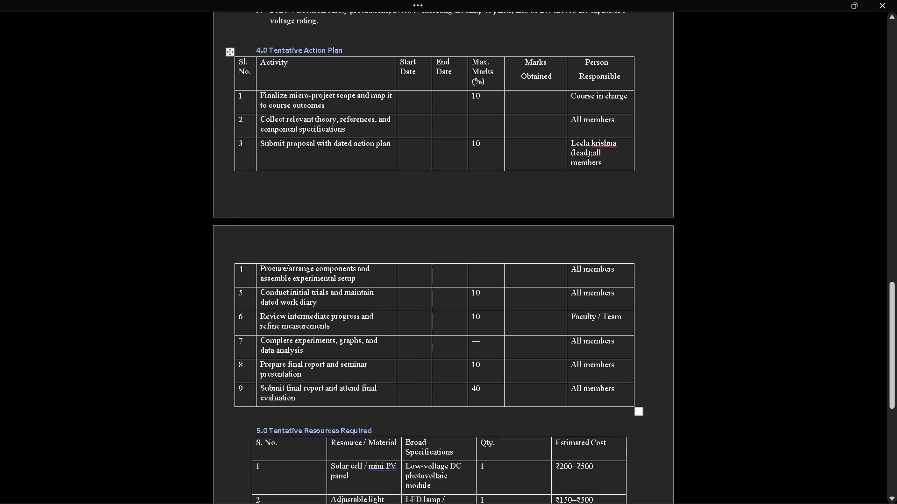
scroll(589, 255, down, 1)
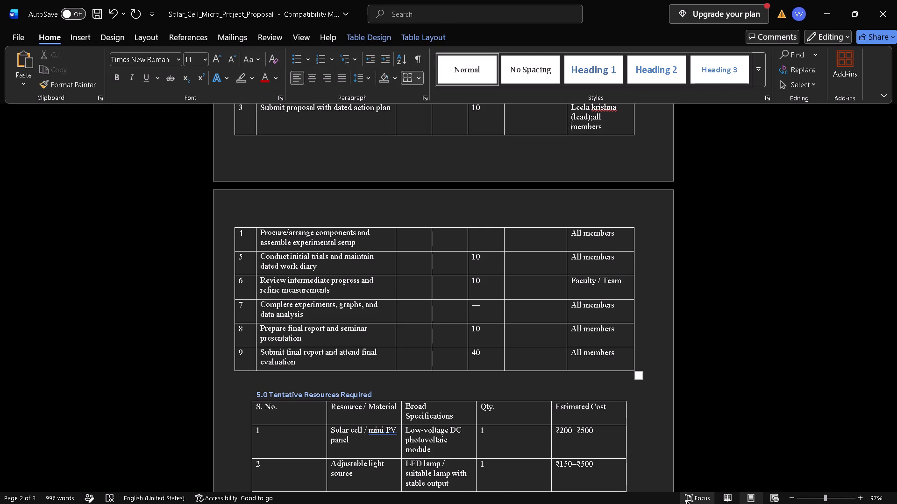
click(749, 498)
scroll(590, 149, up, 1)
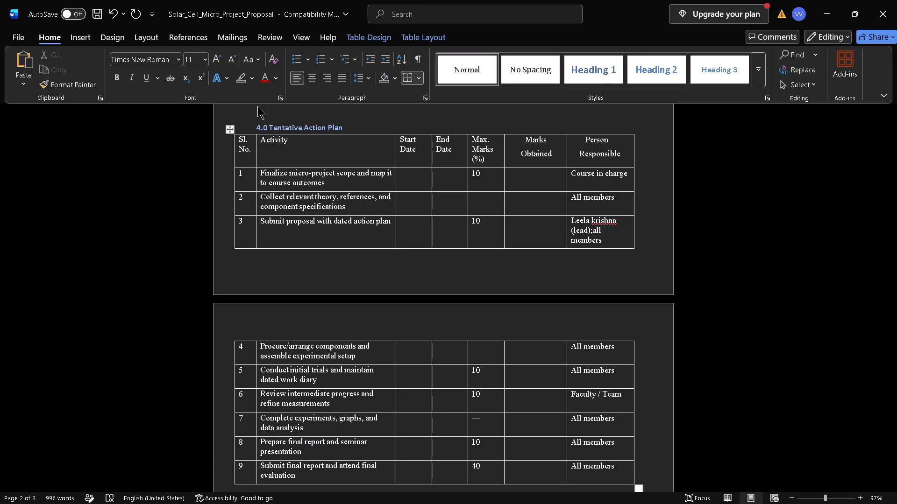
scroll(258, 115, up, 1)
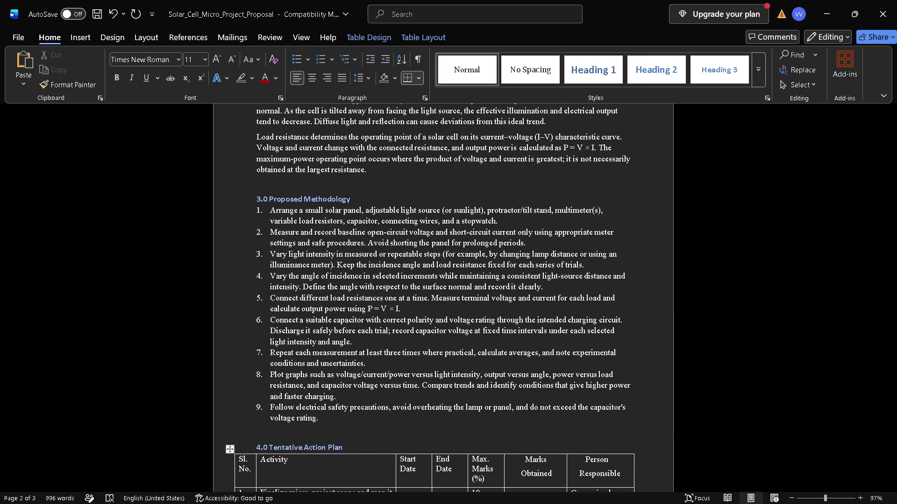
scroll(258, 115, up, 2)
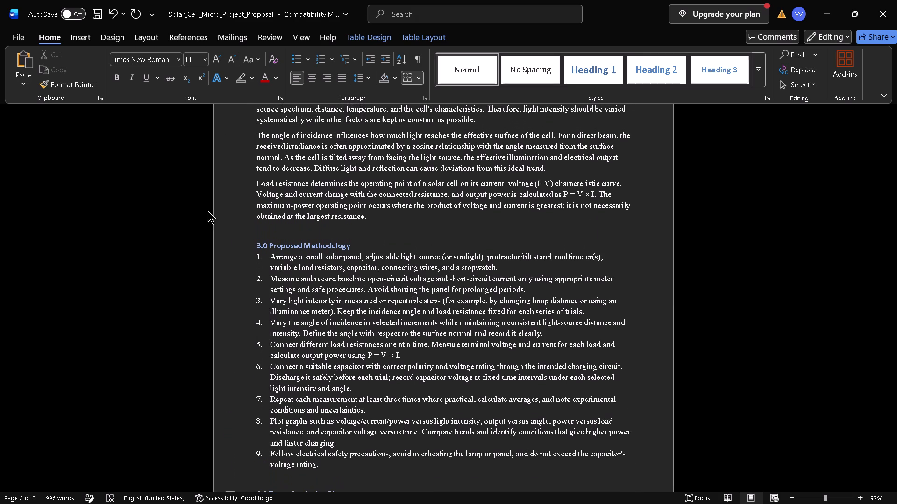
scroll(232, 210, right, 3)
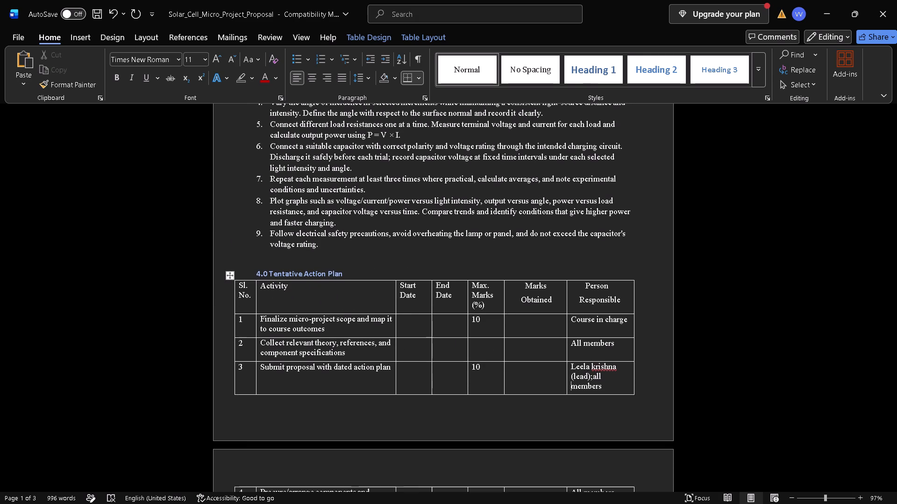
scroll(232, 210, right, 2)
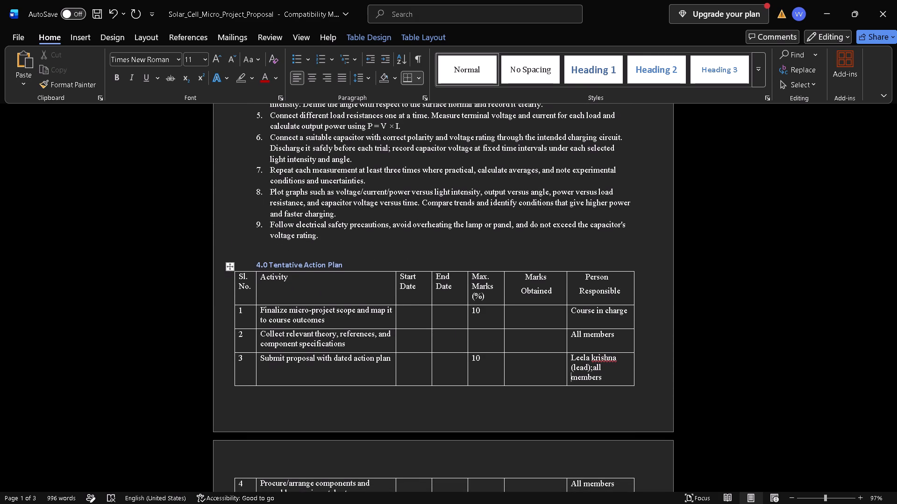
scroll(232, 210, right, 1)
Shade the Activity cell of row 1 in the Tentative Action Plan table with the lightest tan theme colour.
scroll(251, 224, down, 1)
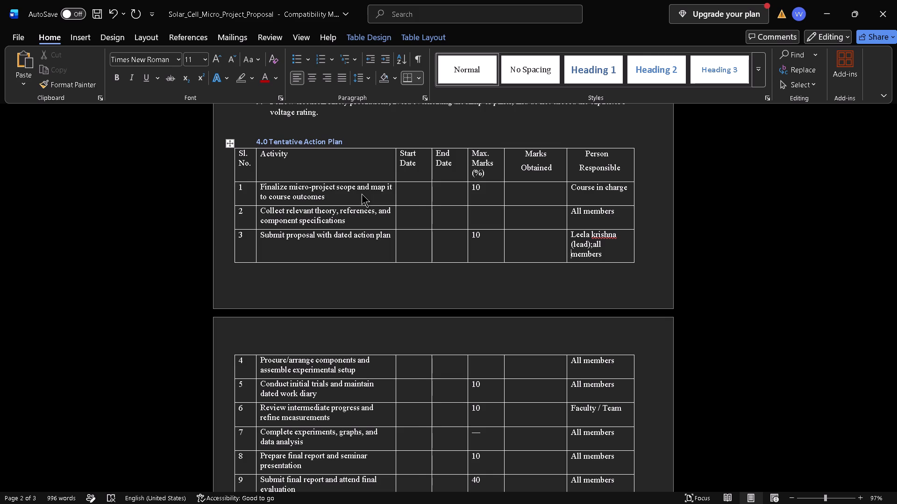
right_click(362, 194)
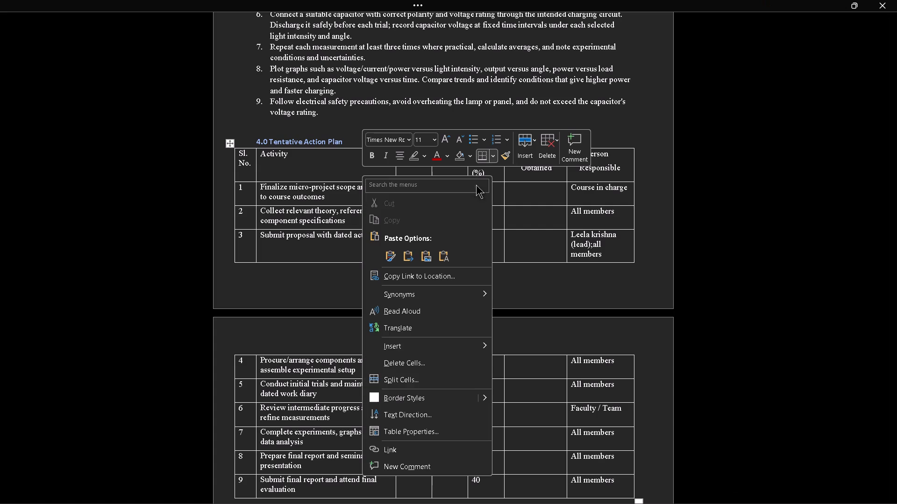
click(469, 155)
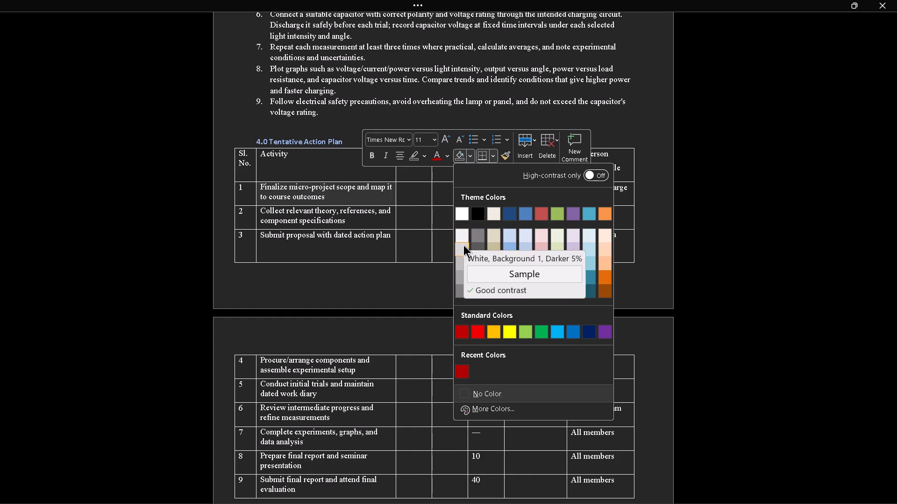
click(494, 231)
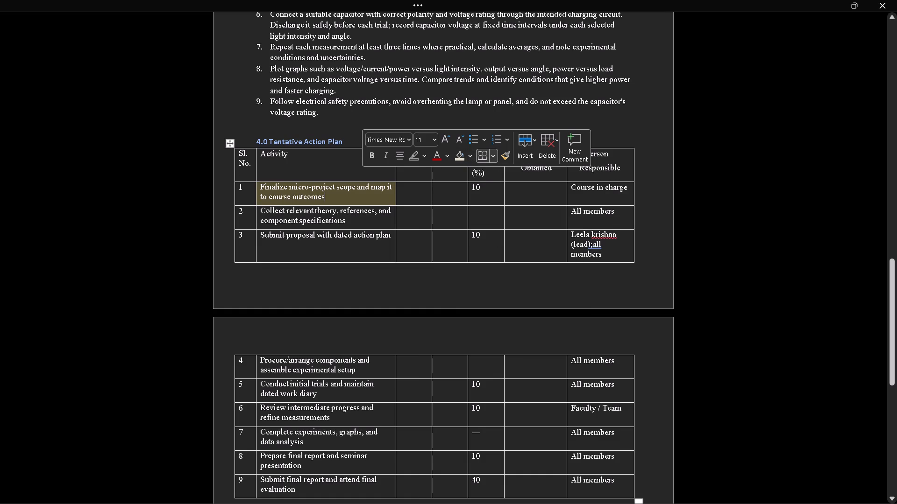
Bold the row 1 entries of the Tentative Action Plan table from Activity through Person Responsible.
click(373, 154)
drag(261, 186, 515, 191)
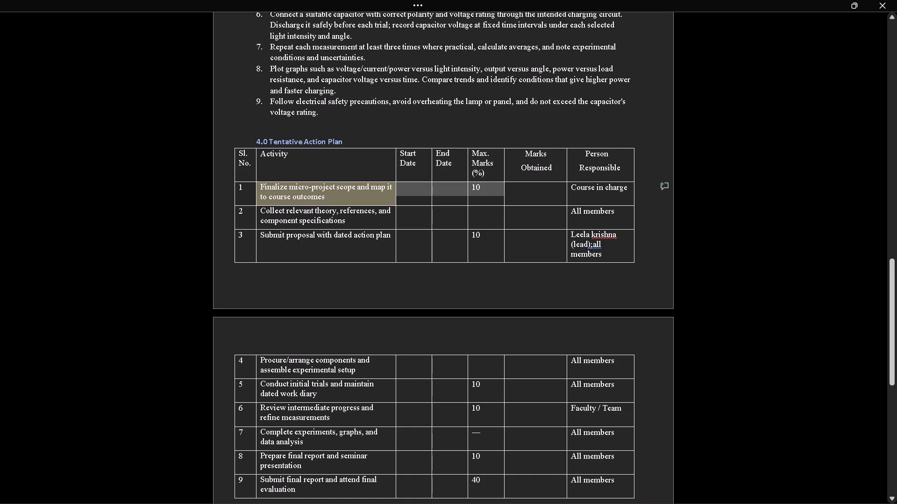
drag(515, 191, 598, 190)
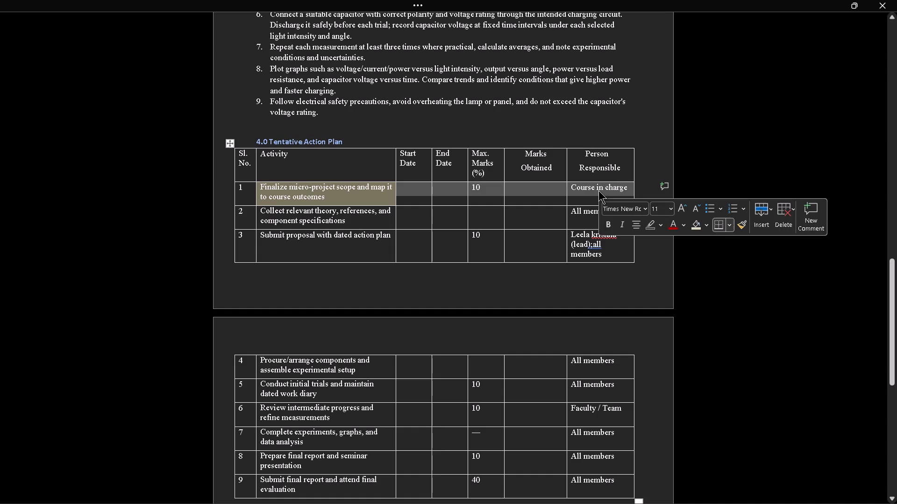
click(607, 220)
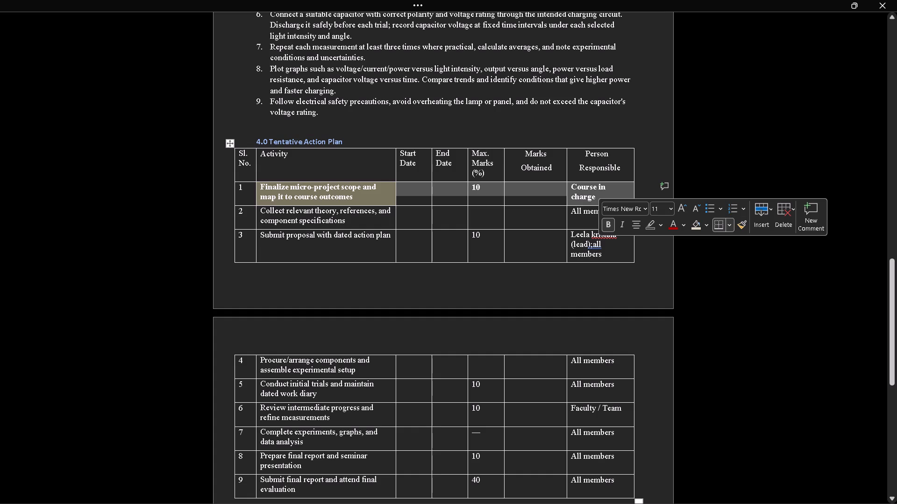
click(751, 316)
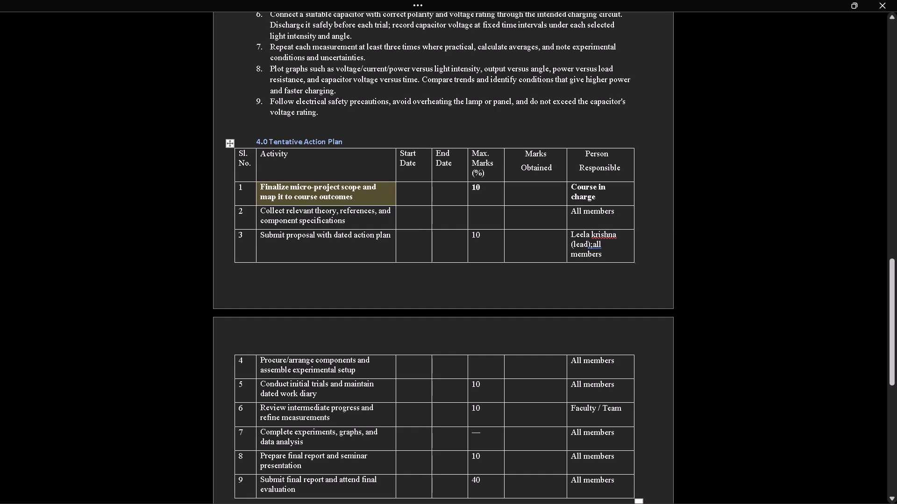
View the document in Read Mode and Web Layout, and return to Print Layout.
ctrl+scroll(417, 293, down, 2)
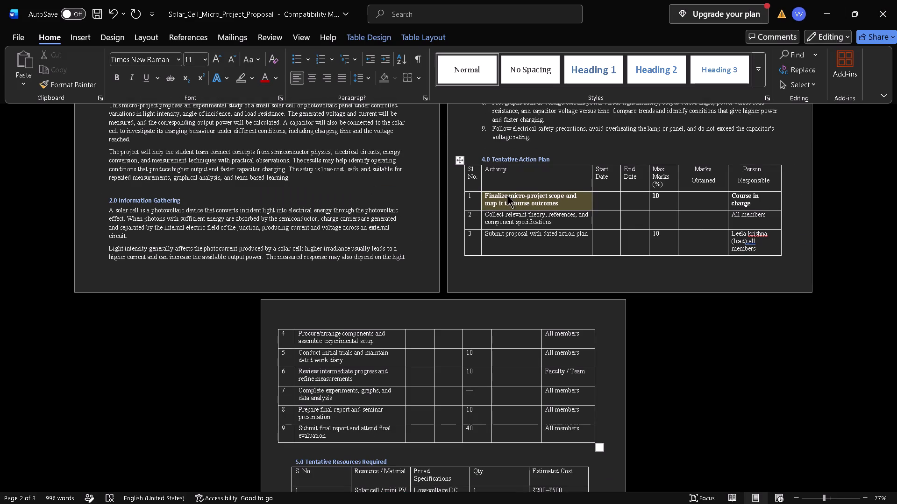
click(737, 498)
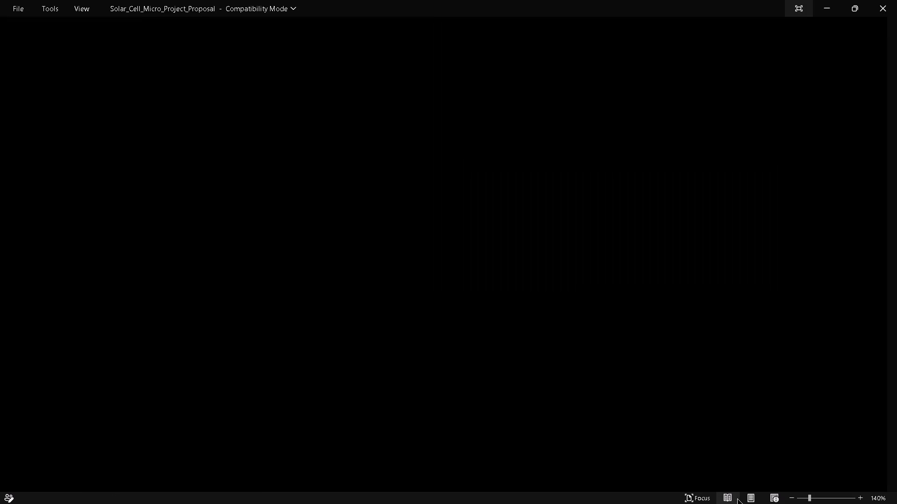
click(773, 501)
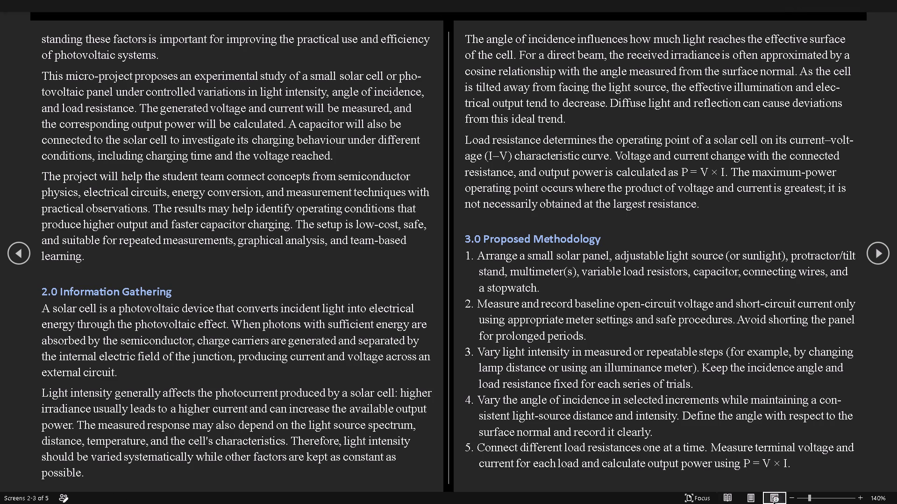
click(754, 503)
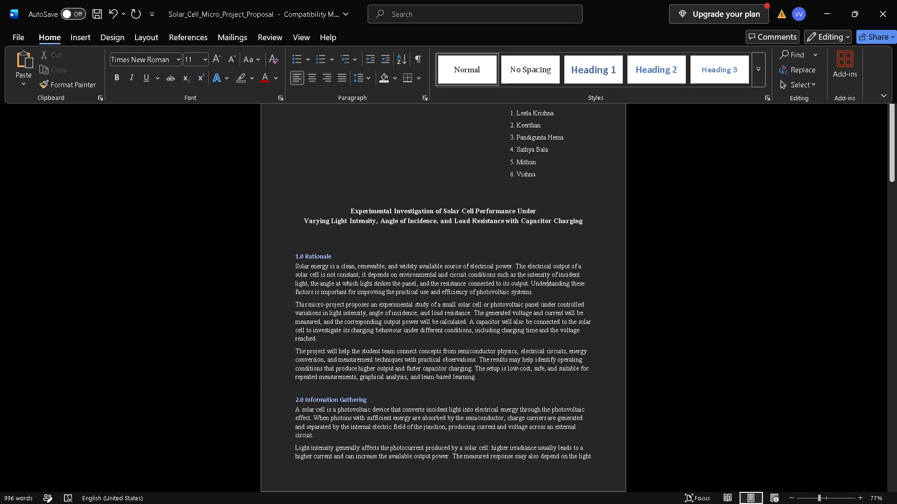
Extend the Activity cell's tan shading across all cells of row 1 in the Tentative Action Plan table, from Sl. No. through Person Responsible.
scroll(592, 295, down, 5)
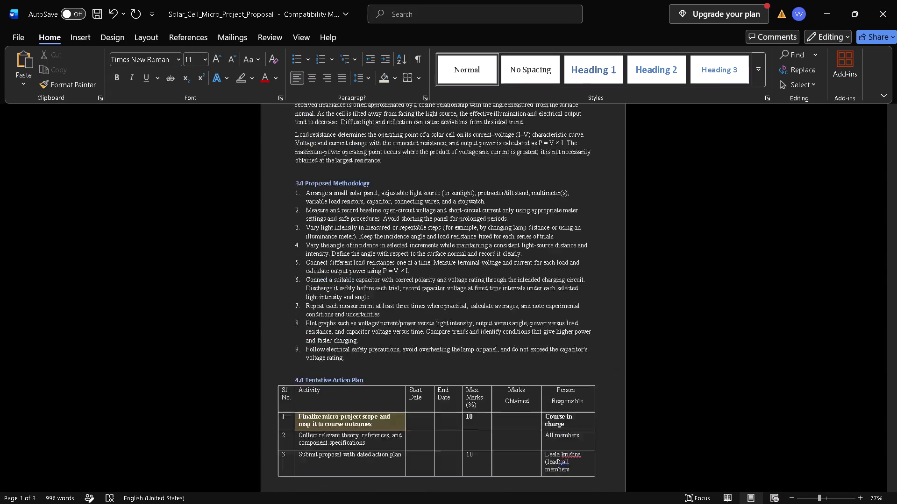
scroll(592, 295, down, 1)
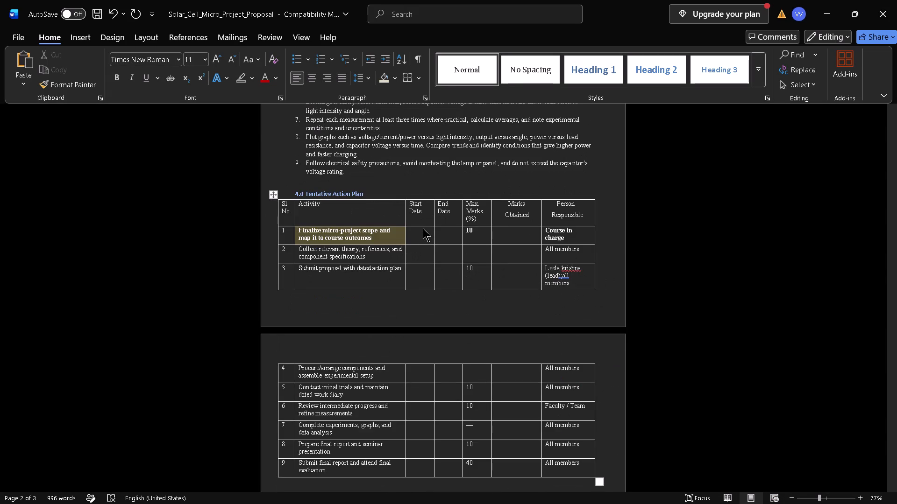
right_click(423, 228)
right_click(427, 235)
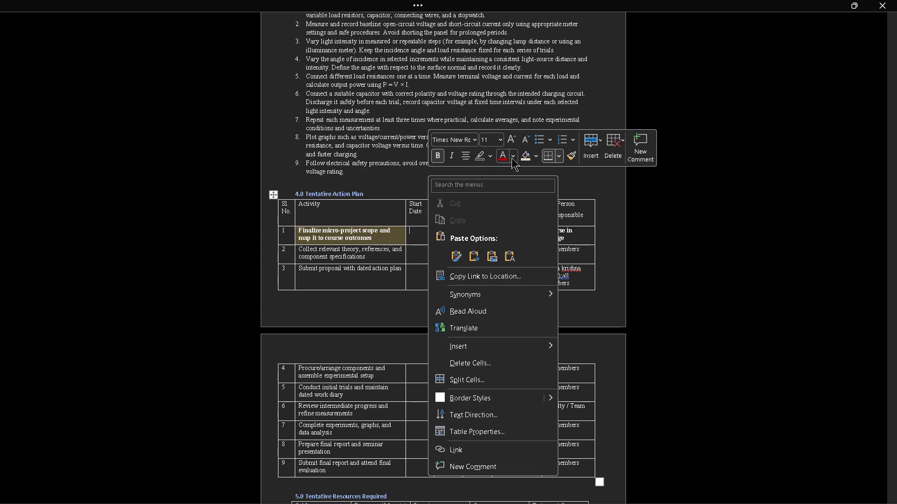
click(526, 155)
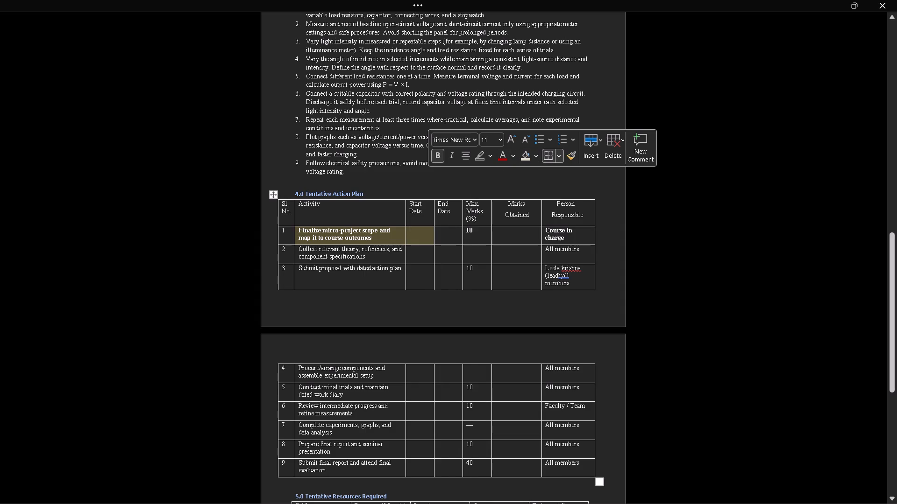
drag(288, 241, 583, 238)
right_click(583, 238)
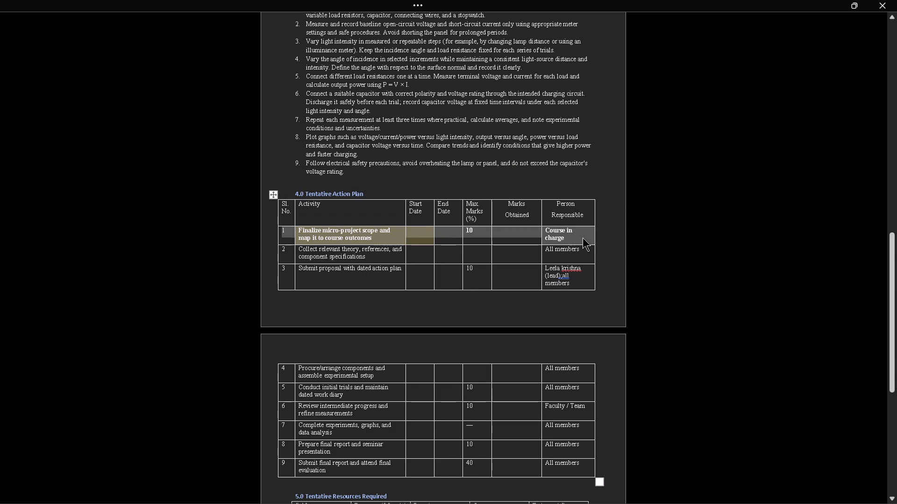
click(683, 219)
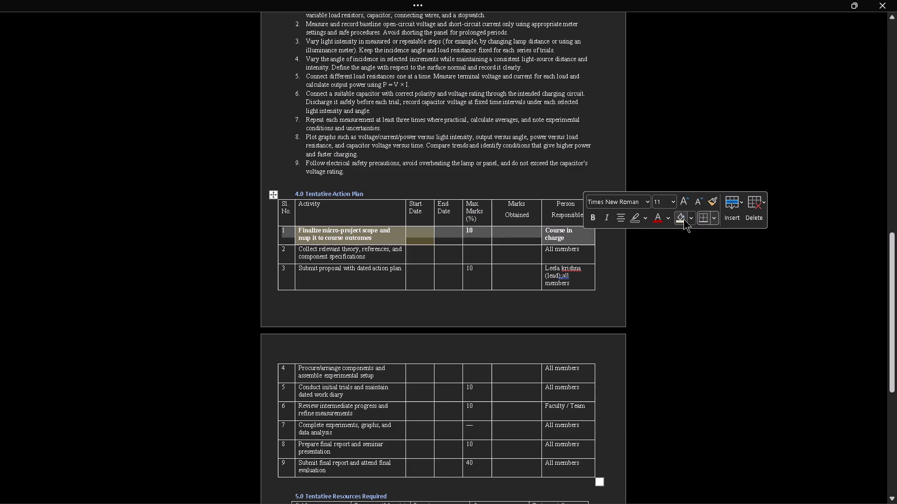
click(620, 273)
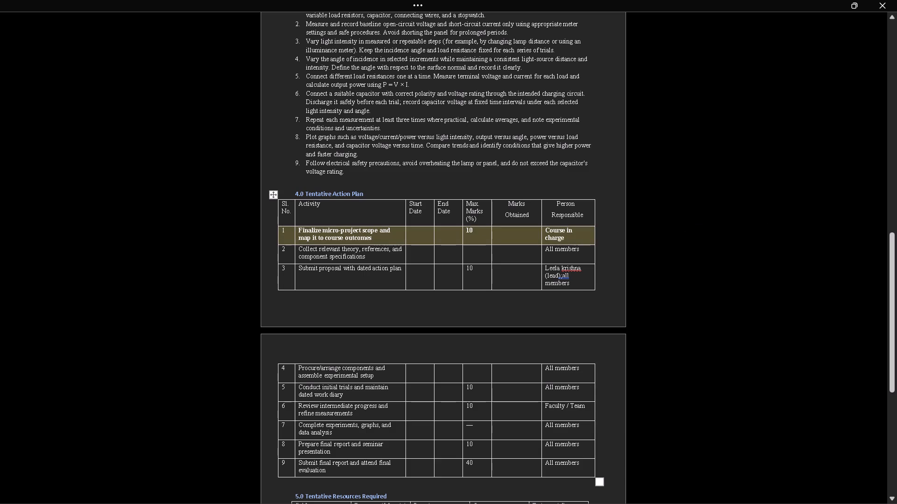
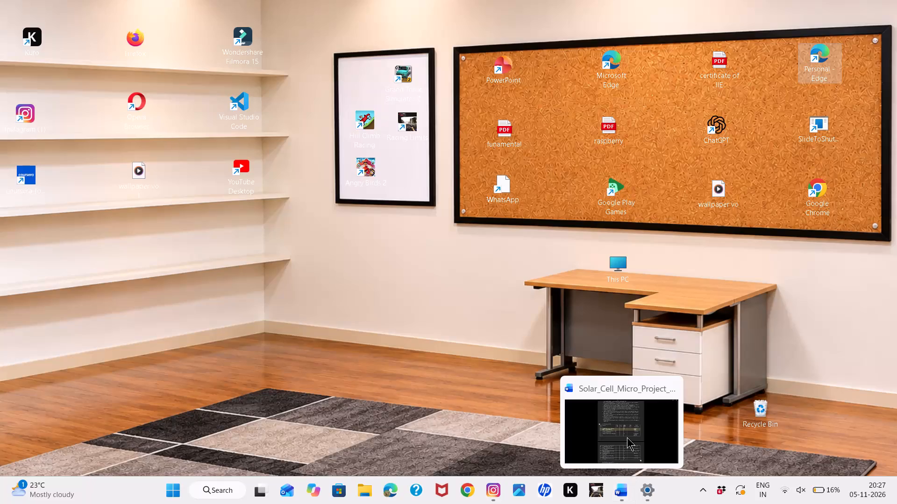
Switch back to the Solar_Cell_Micro_Project_Proposal in Word and review it from the cover section through the Tentative Resources Required table.
click(627, 437)
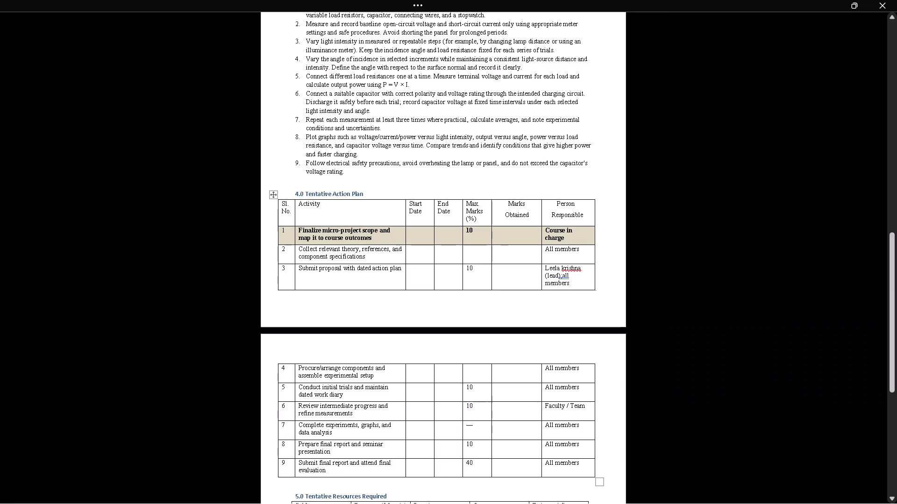
scroll(650, 208, up, 2)
scroll(650, 208, down, 2)
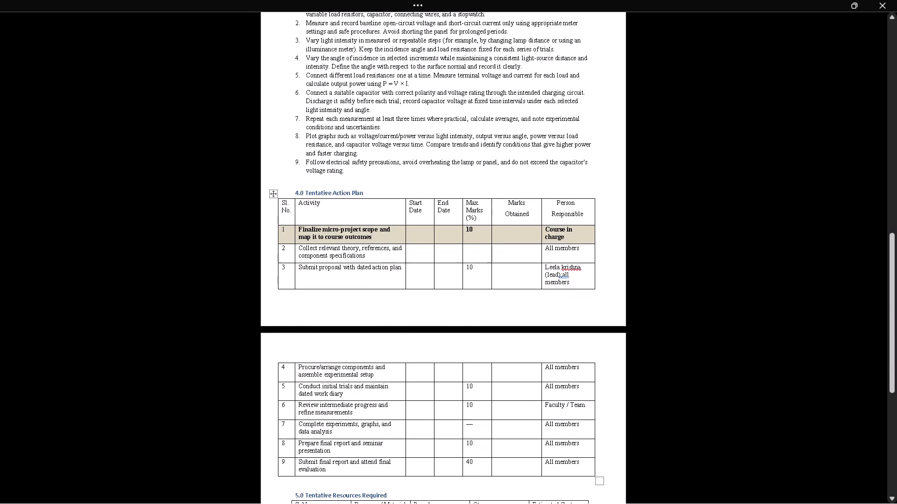
scroll(464, 117, up, 6)
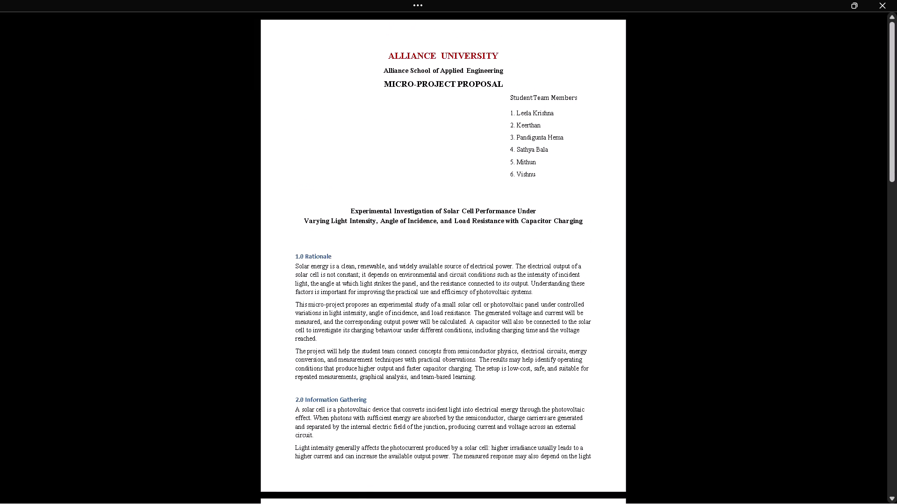
scroll(464, 117, down, 2)
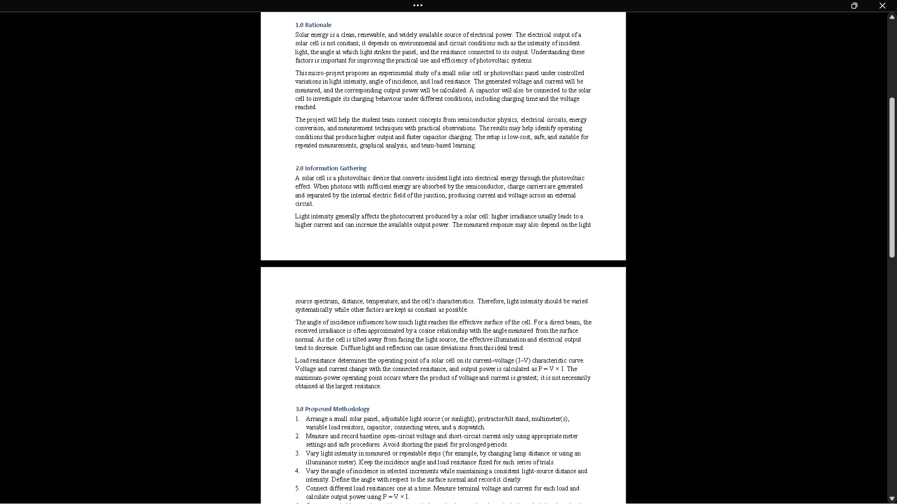
scroll(464, 117, down, 3)
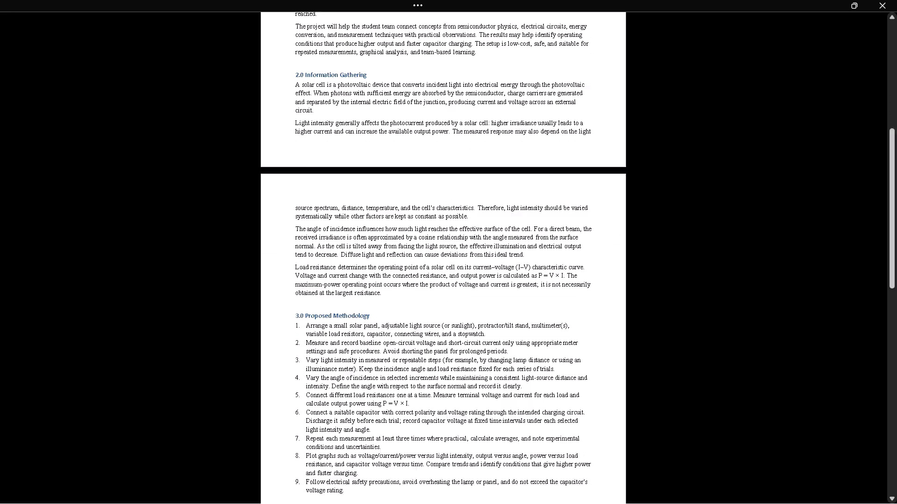
scroll(464, 117, down, 5)
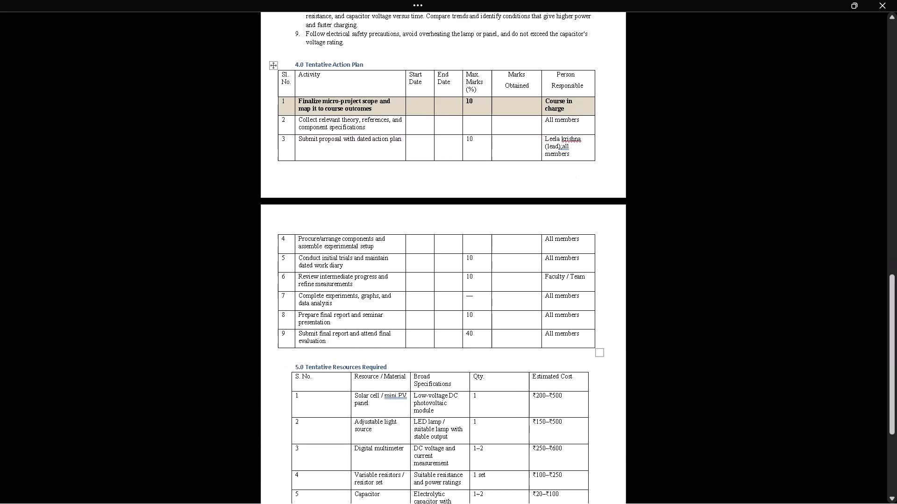
scroll(331, 119, down, 6)
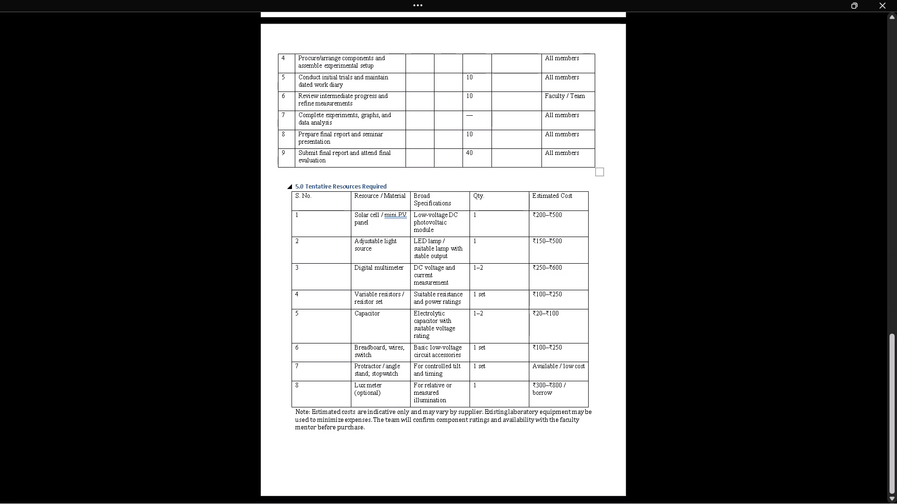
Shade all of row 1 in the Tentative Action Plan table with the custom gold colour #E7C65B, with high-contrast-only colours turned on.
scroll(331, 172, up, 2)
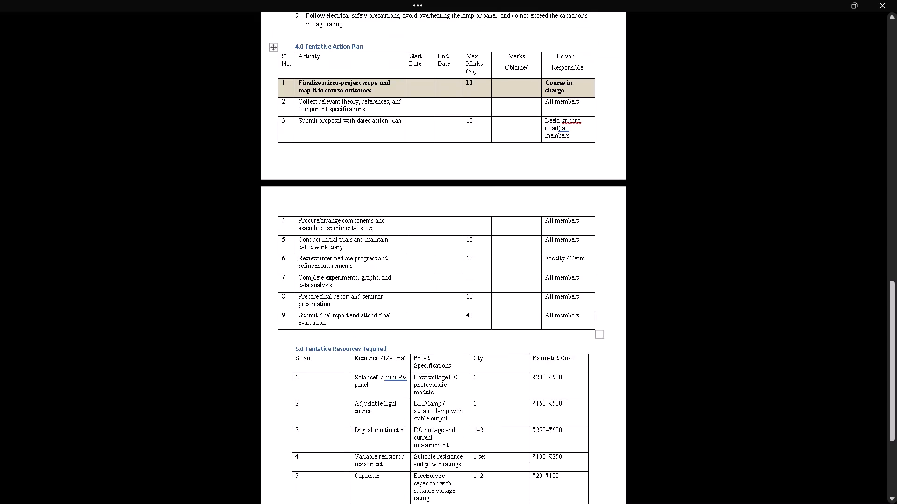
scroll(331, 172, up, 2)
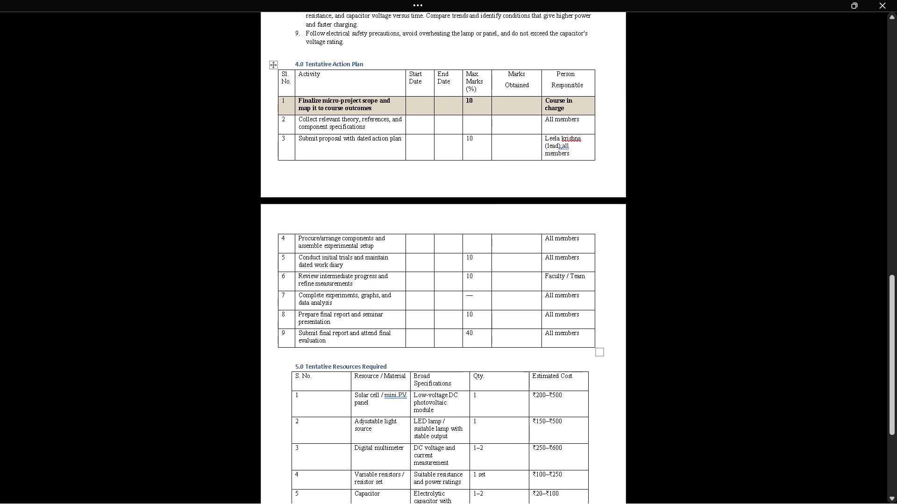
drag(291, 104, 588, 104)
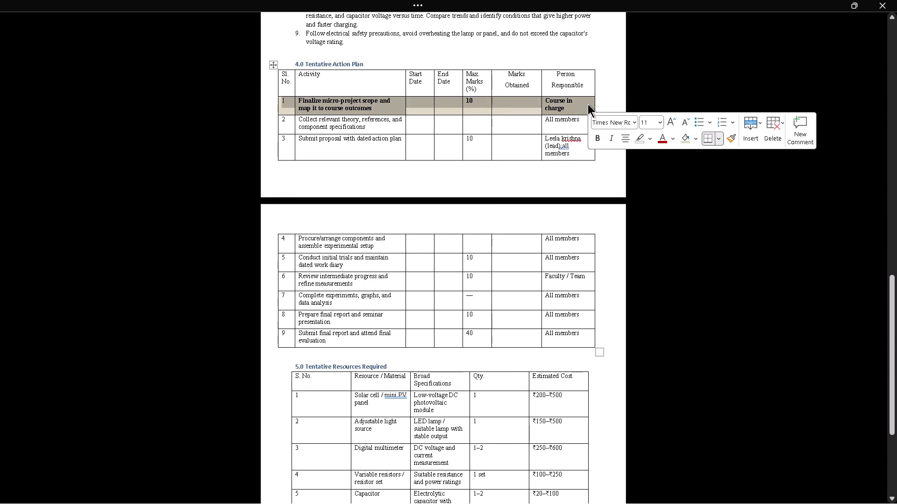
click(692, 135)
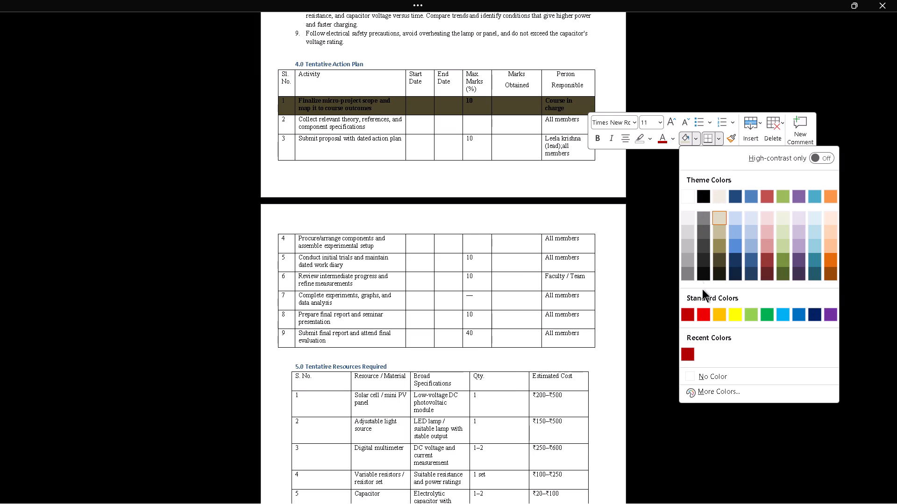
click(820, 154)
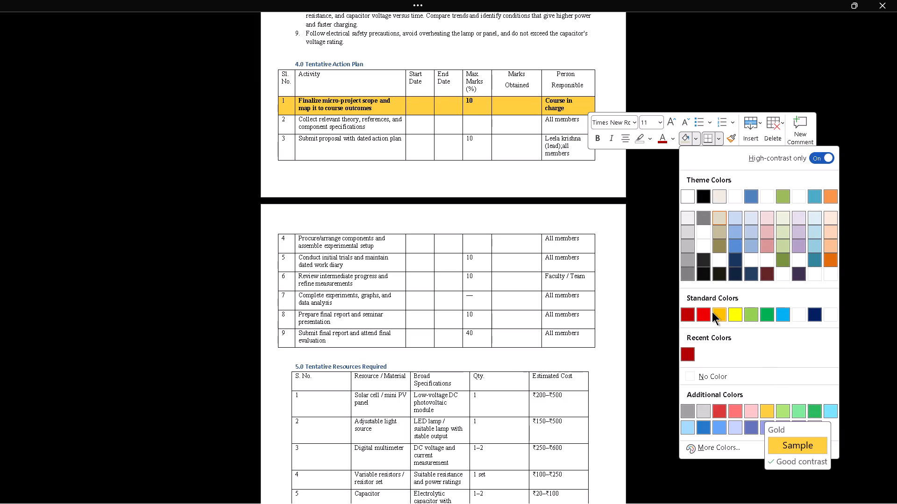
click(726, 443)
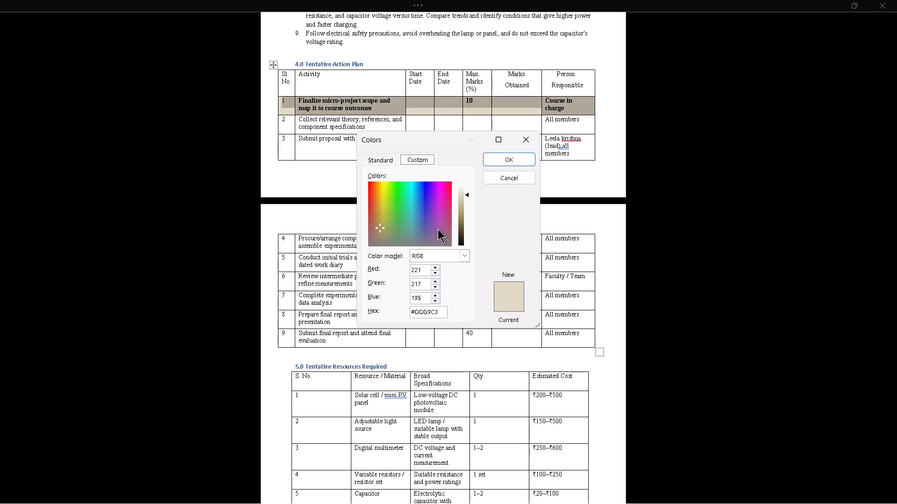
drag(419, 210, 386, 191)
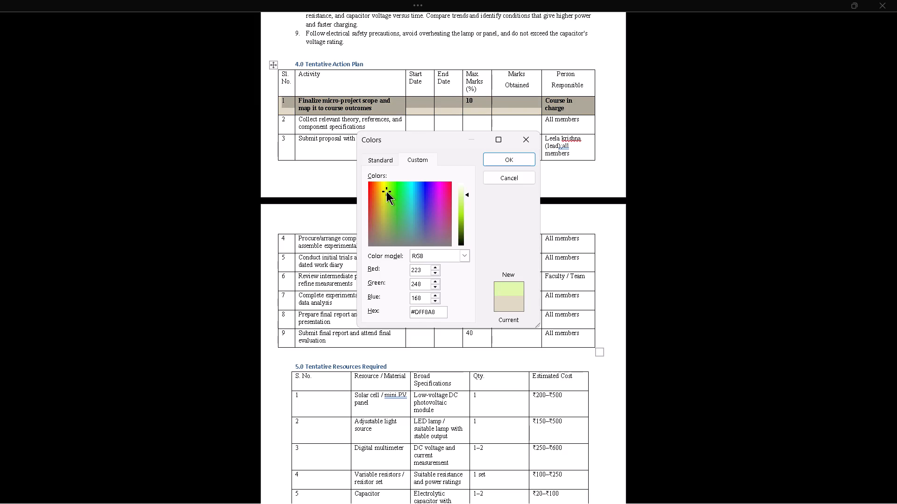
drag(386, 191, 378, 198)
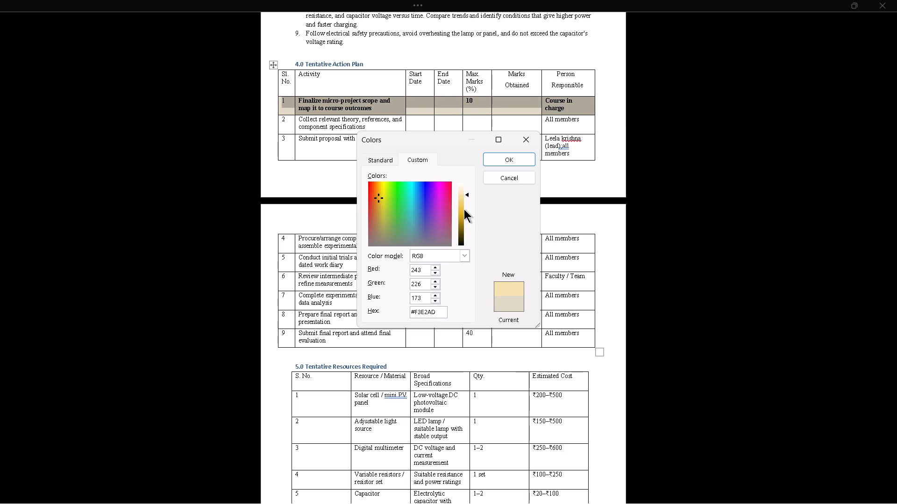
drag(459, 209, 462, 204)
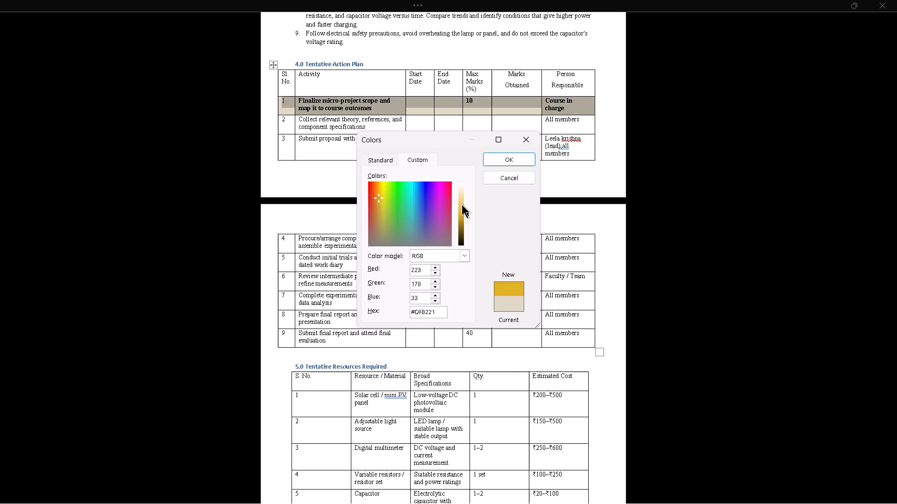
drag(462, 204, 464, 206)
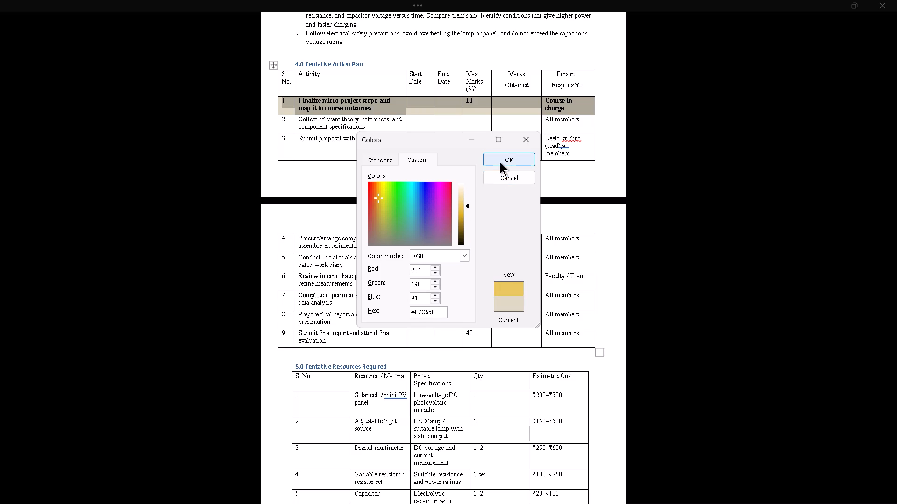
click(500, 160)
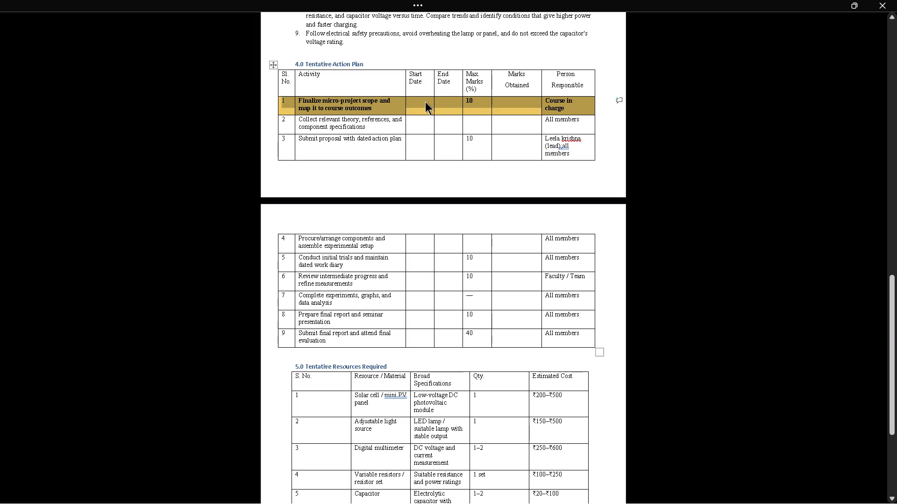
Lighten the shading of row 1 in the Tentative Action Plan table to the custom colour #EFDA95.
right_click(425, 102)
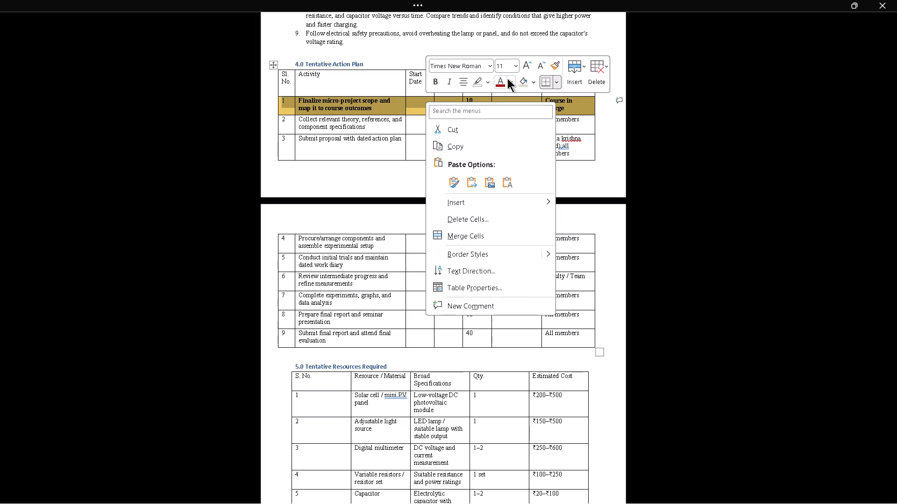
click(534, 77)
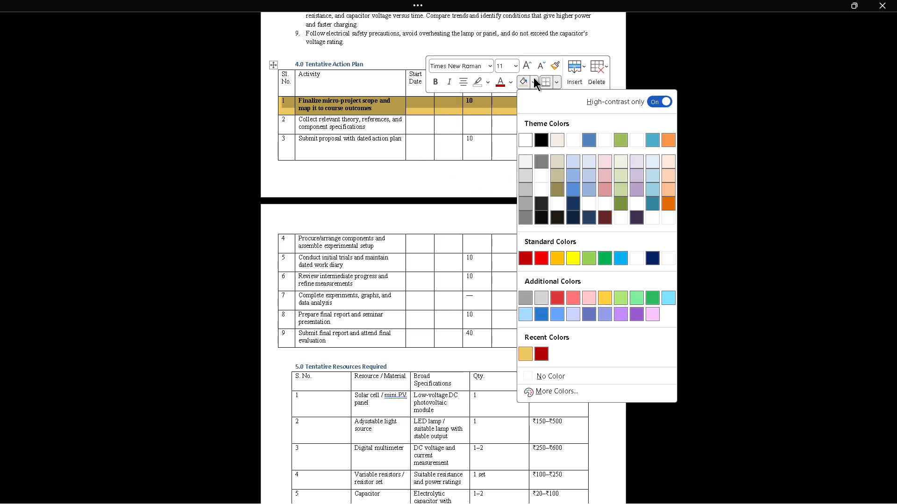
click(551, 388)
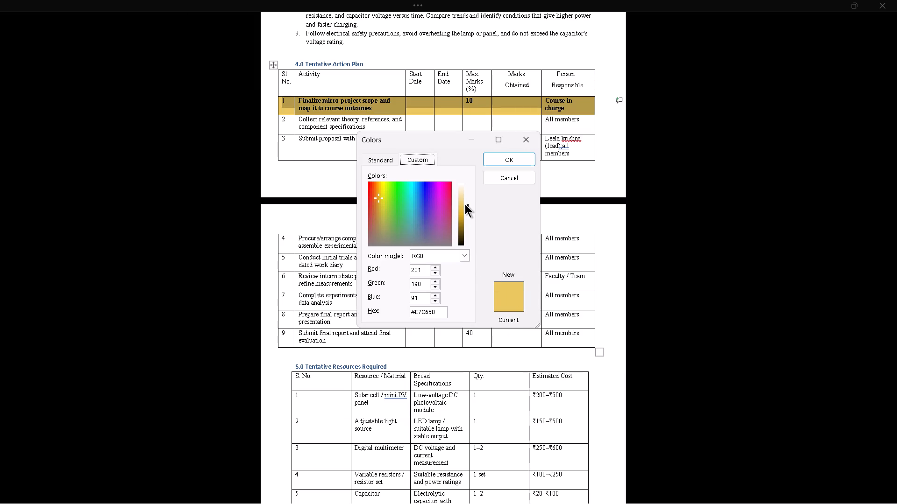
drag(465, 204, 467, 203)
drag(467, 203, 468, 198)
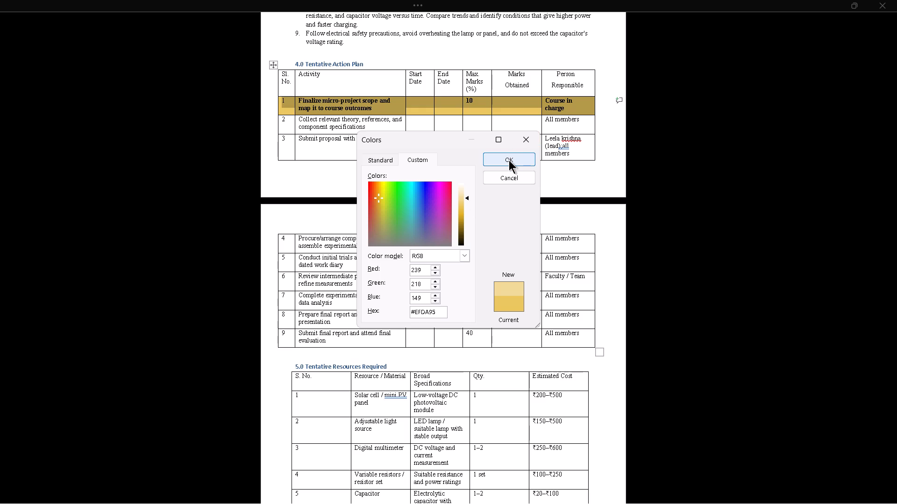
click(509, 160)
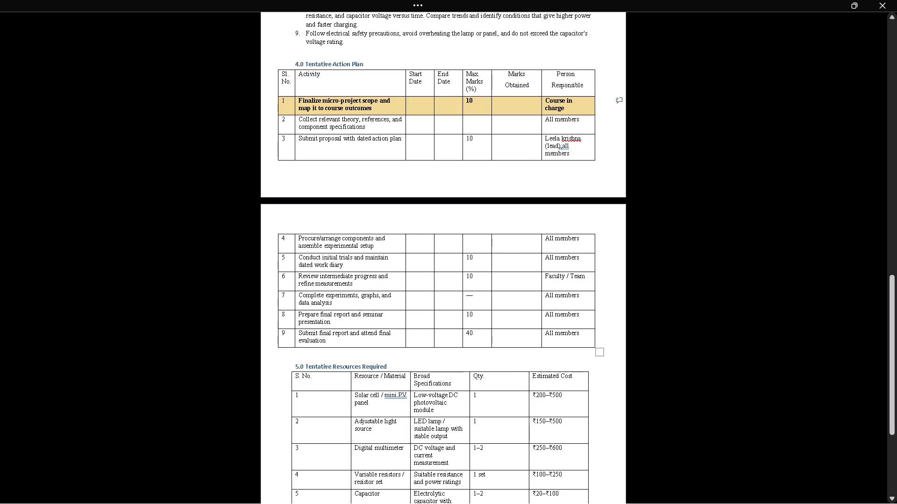
Set the shading of row 1 in the Tentative Action Plan table to the custom light yellow #FCE388 and deselect the row.
right_click(420, 113)
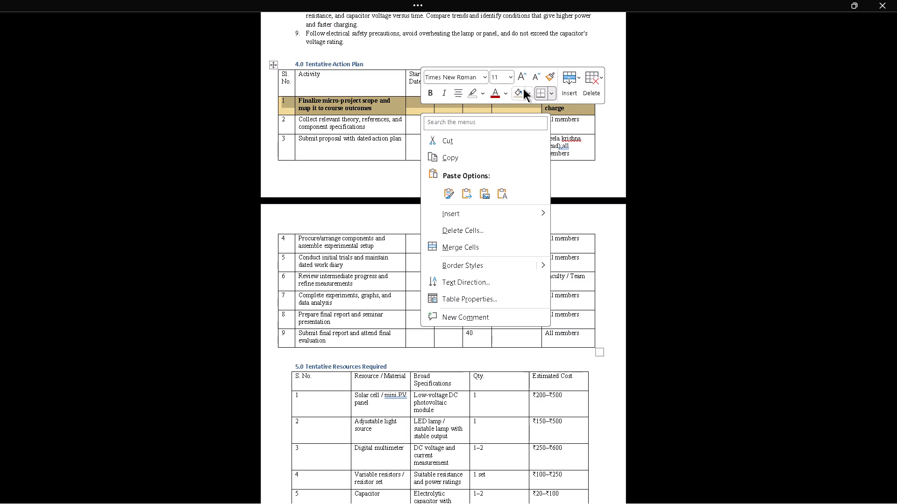
click(526, 91)
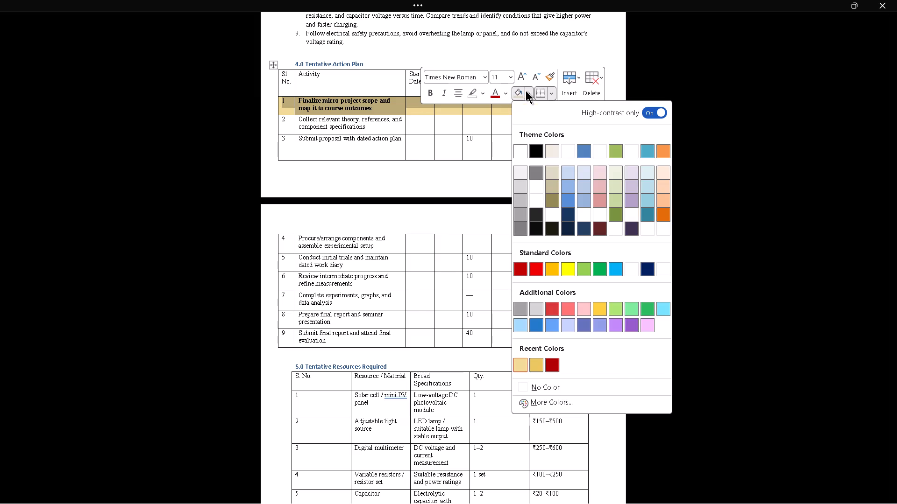
click(567, 401)
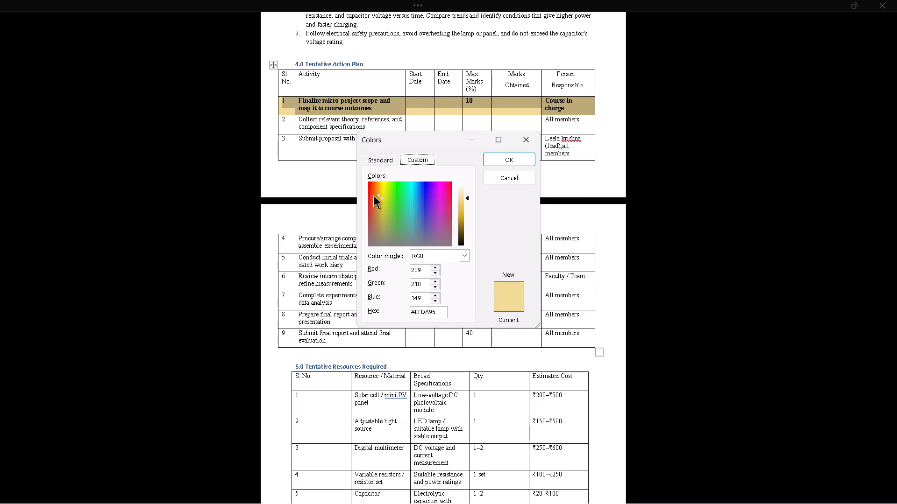
drag(380, 196, 377, 192)
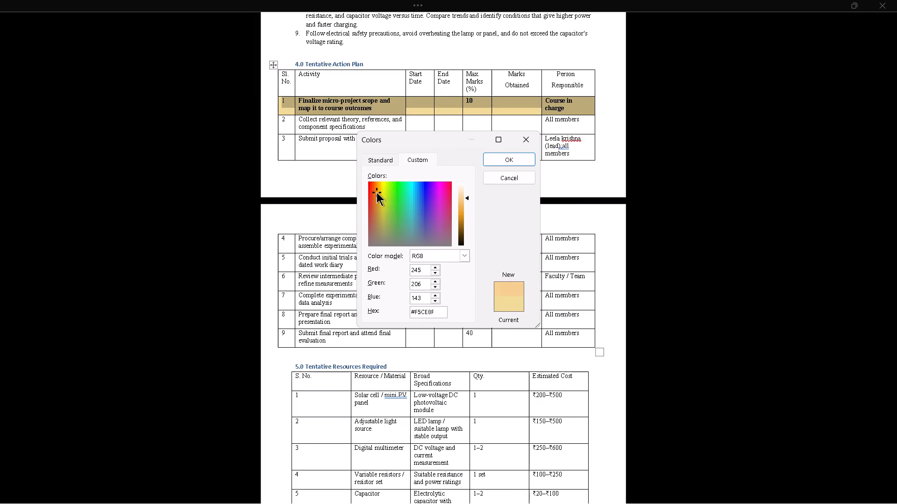
drag(377, 192, 379, 182)
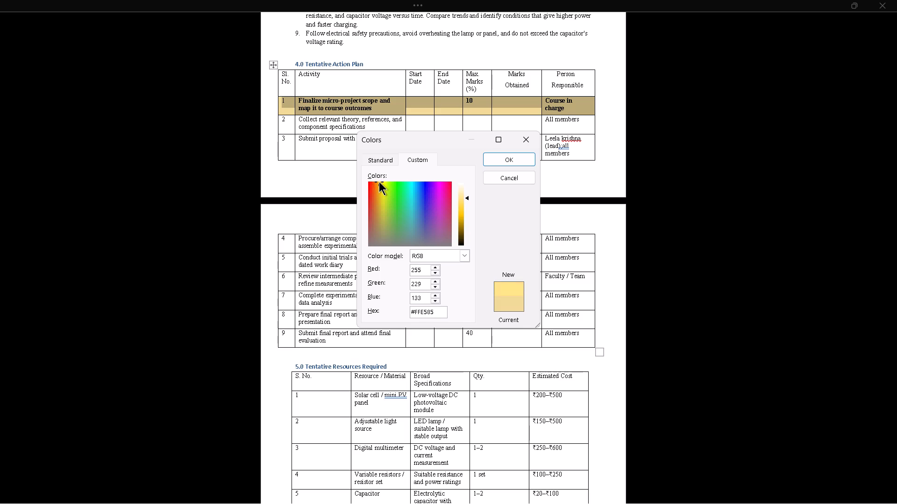
drag(379, 182, 379, 185)
click(501, 163)
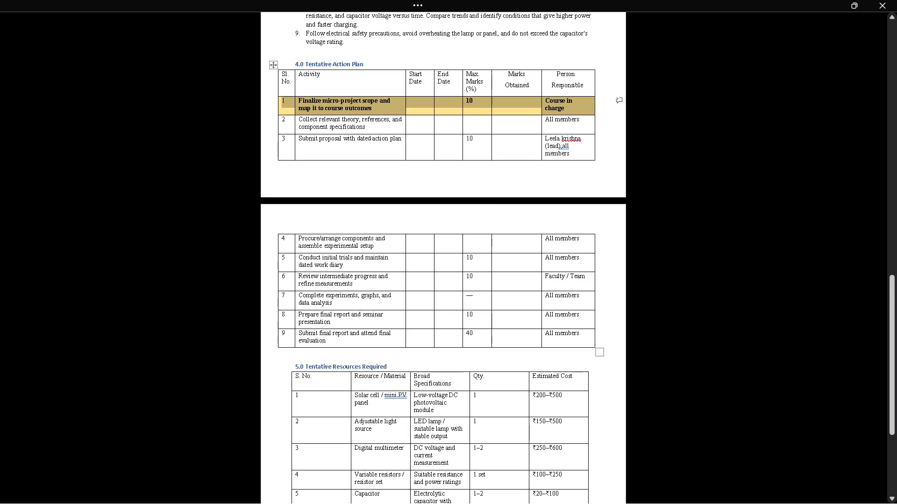
click(442, 161)
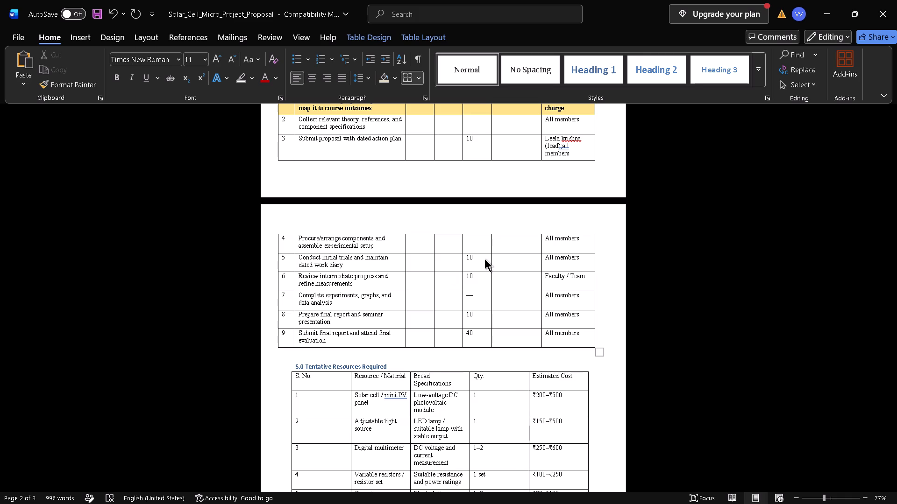
Examine the Tentative Resources Required table and the cost note below it.
scroll(341, 284, down, 1)
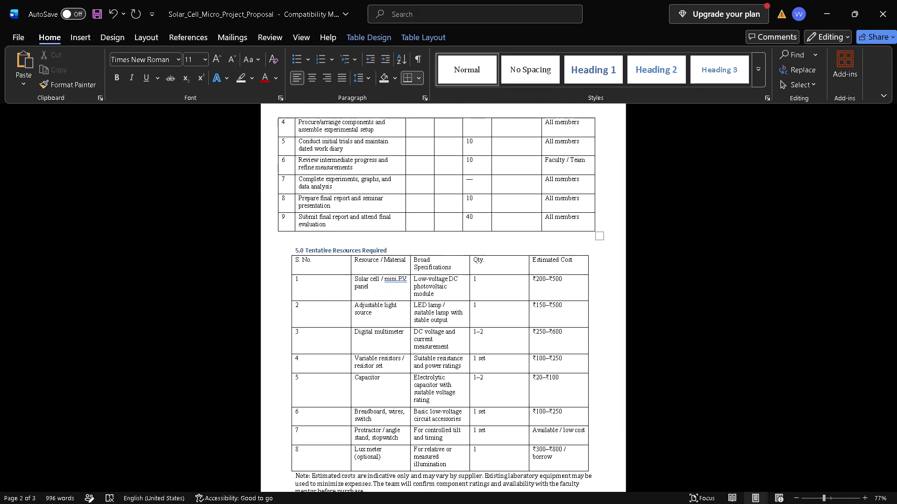
scroll(341, 284, down, 2)
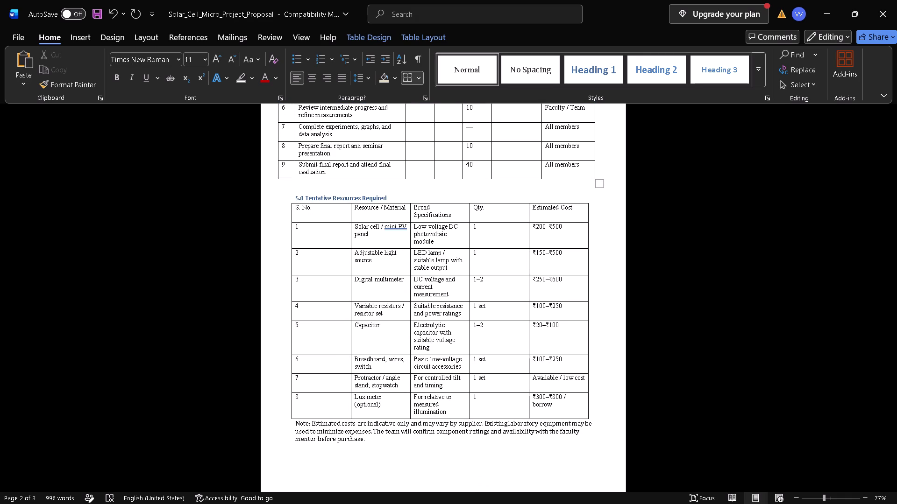
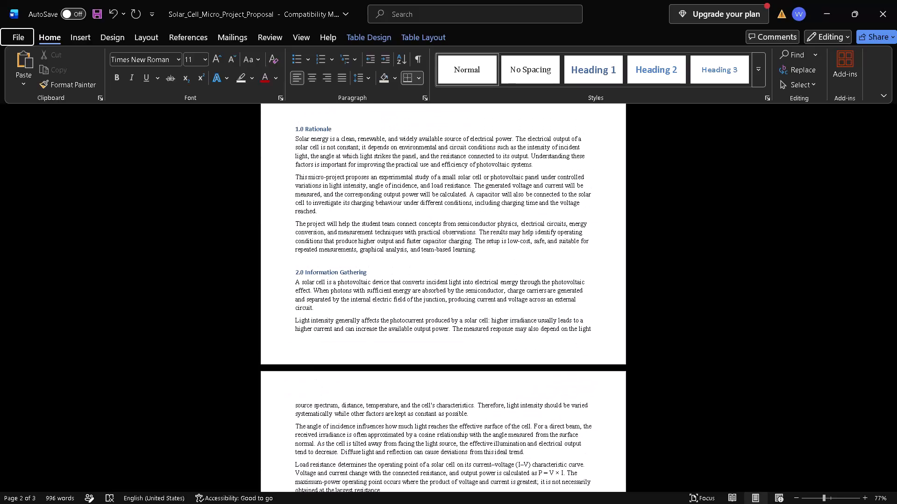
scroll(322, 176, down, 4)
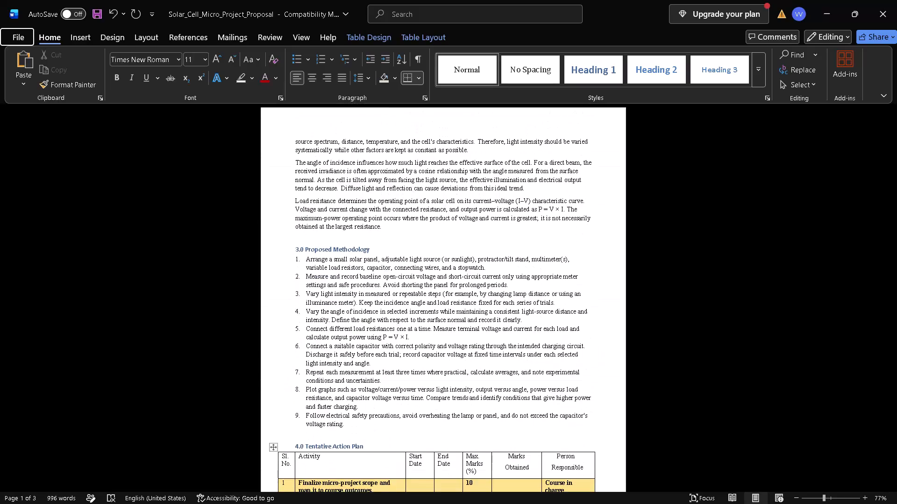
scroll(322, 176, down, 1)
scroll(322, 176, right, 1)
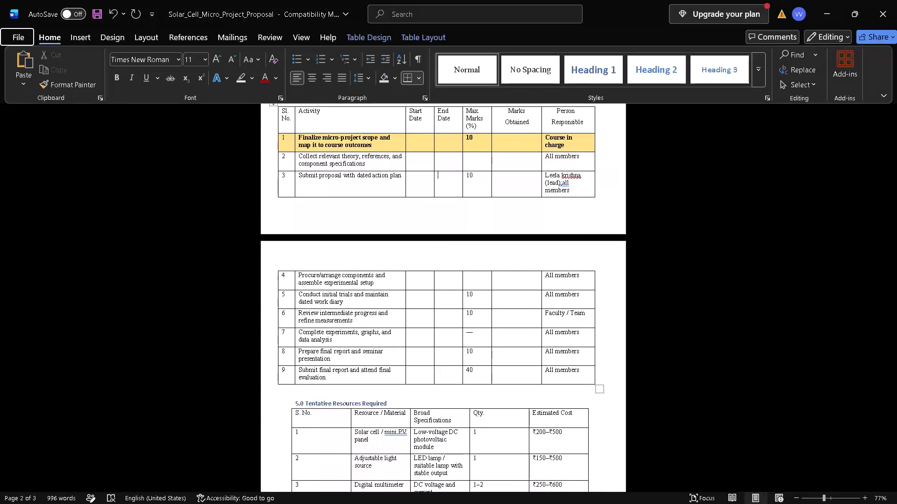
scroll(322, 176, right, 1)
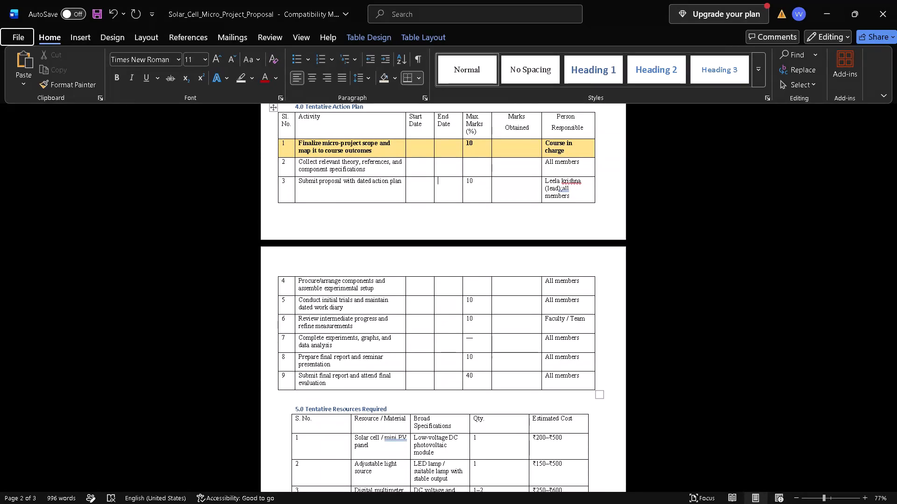